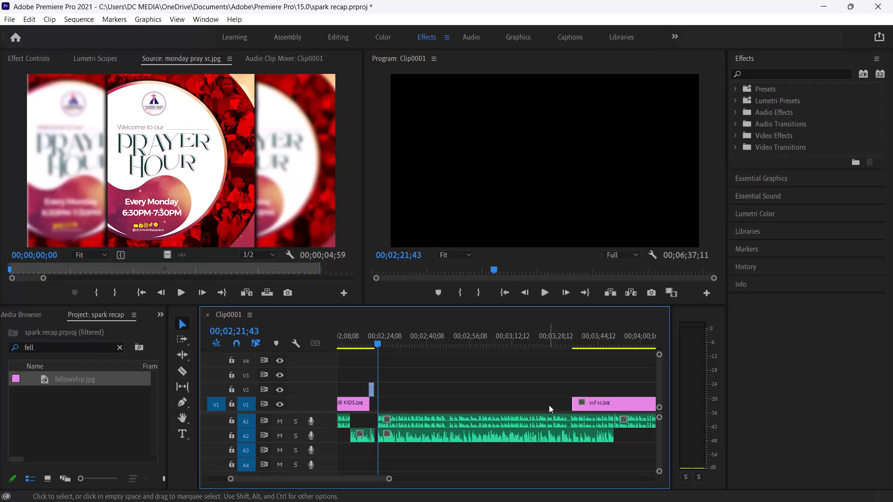
Split the long A2 audio clip at the point where the ycf sc.jpg image on V1 begins.
key(c)
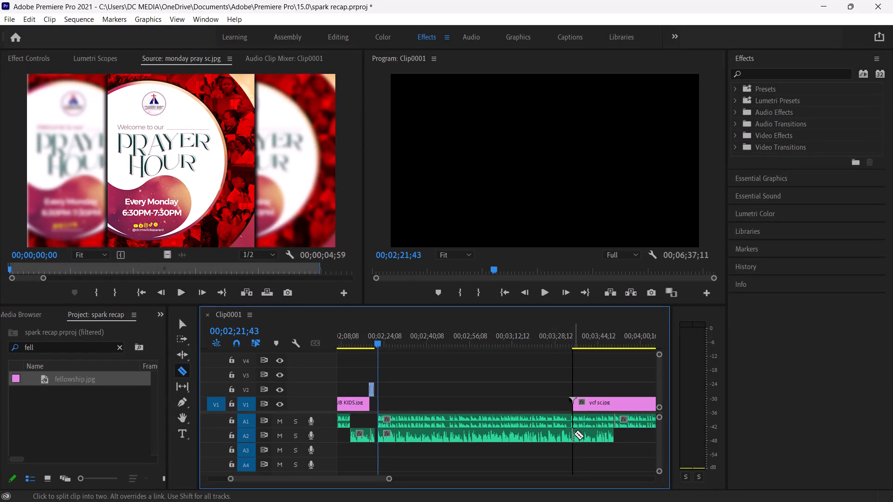
click(574, 434)
key(v)
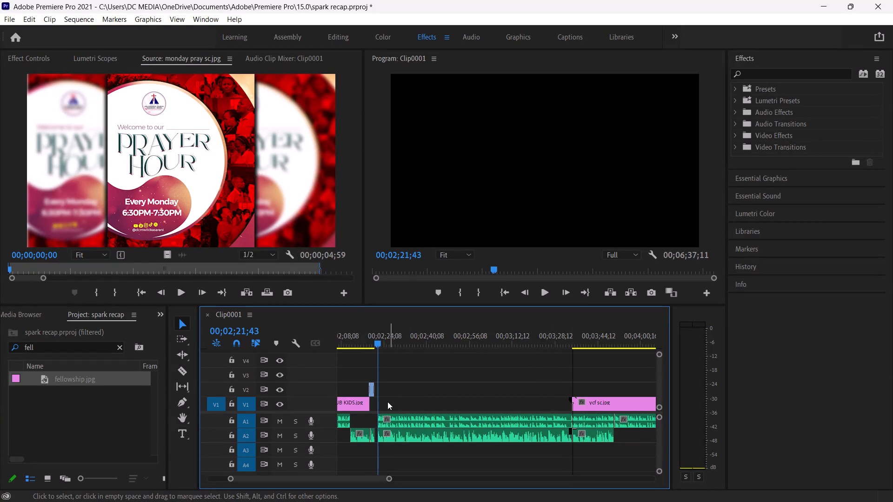
Mute audio track A2.
click(280, 438)
Play through the A1 audio clip that begins after the SUB KIDS.jpg section and trim its start to about 00;02;47;44.
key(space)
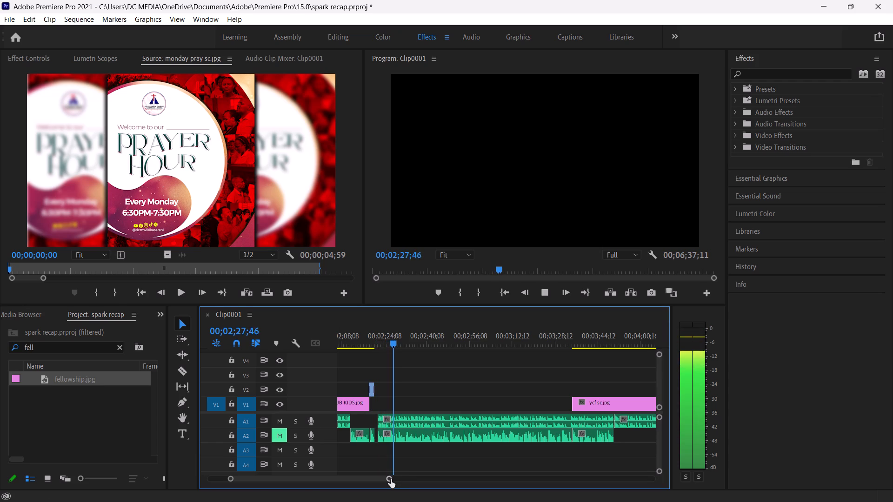
click(445, 338)
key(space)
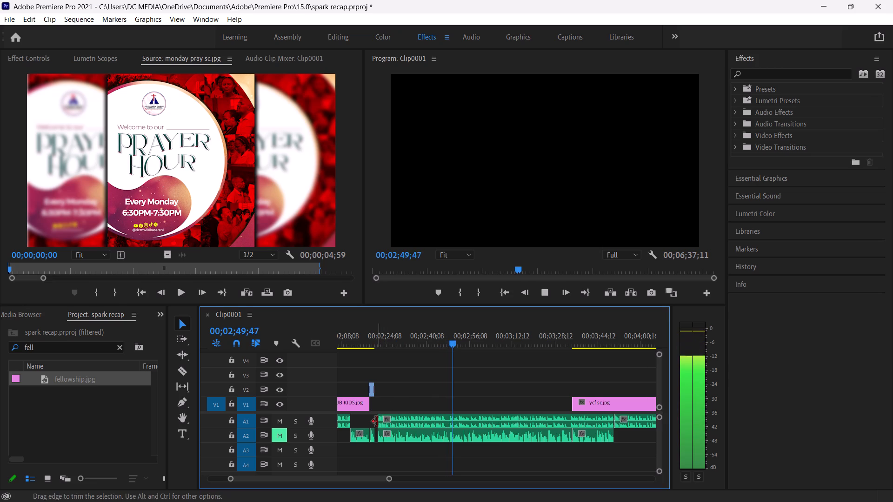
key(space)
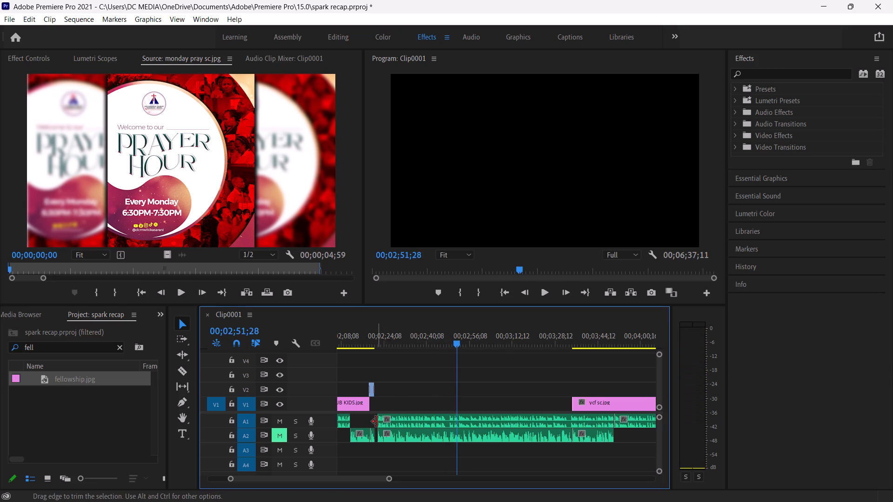
drag(389, 480, 370, 481)
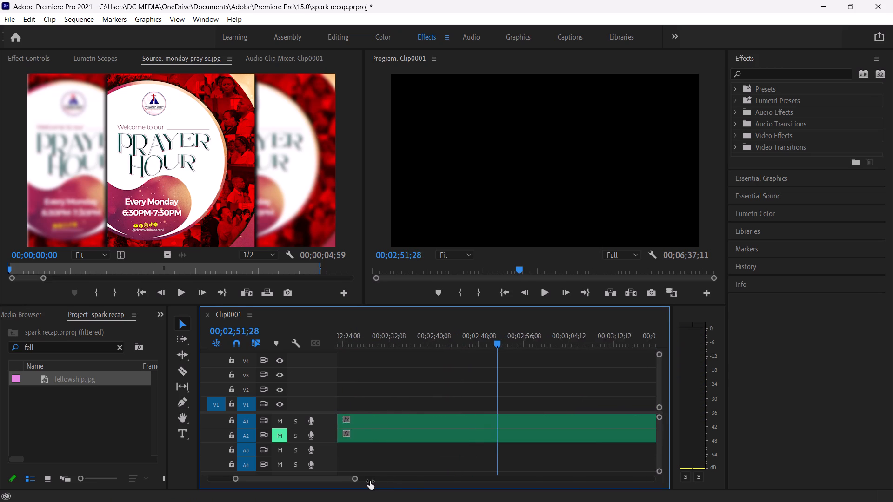
drag(370, 481, 367, 481)
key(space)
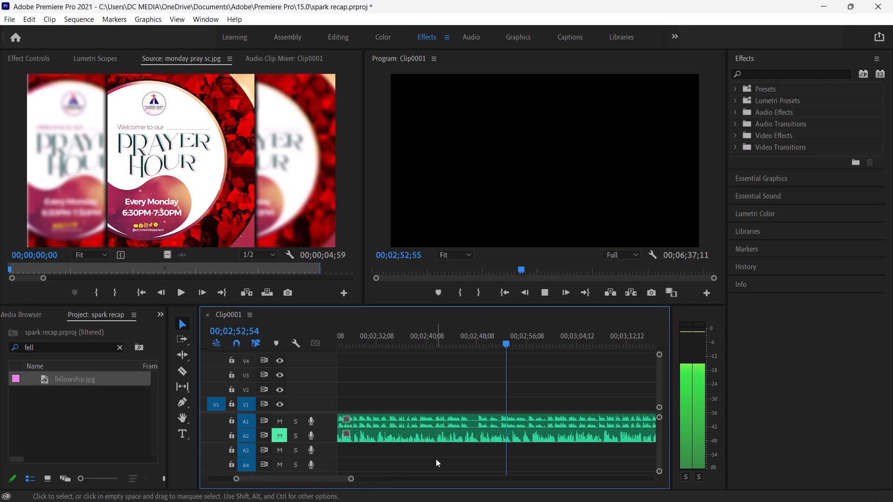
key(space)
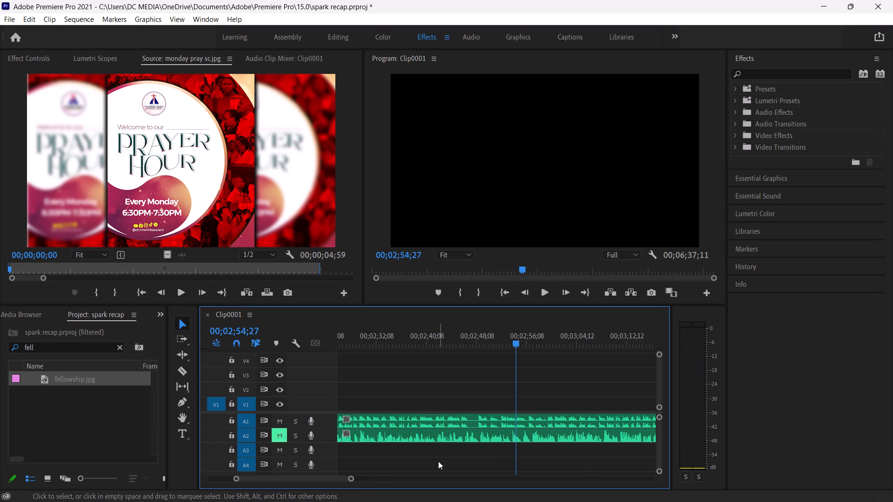
drag(451, 419, 614, 416)
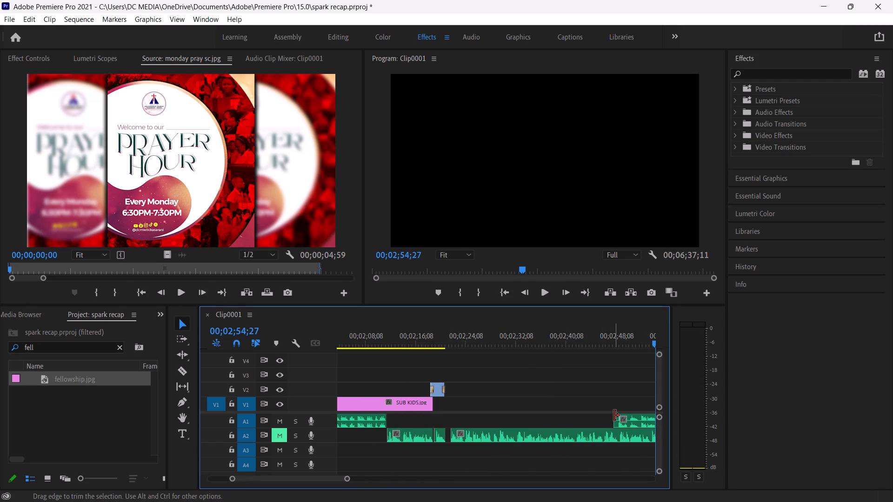
Listen to the opening seconds of the trimmed A1 clip to find where its unwanted beginning should be cut.
click(640, 338)
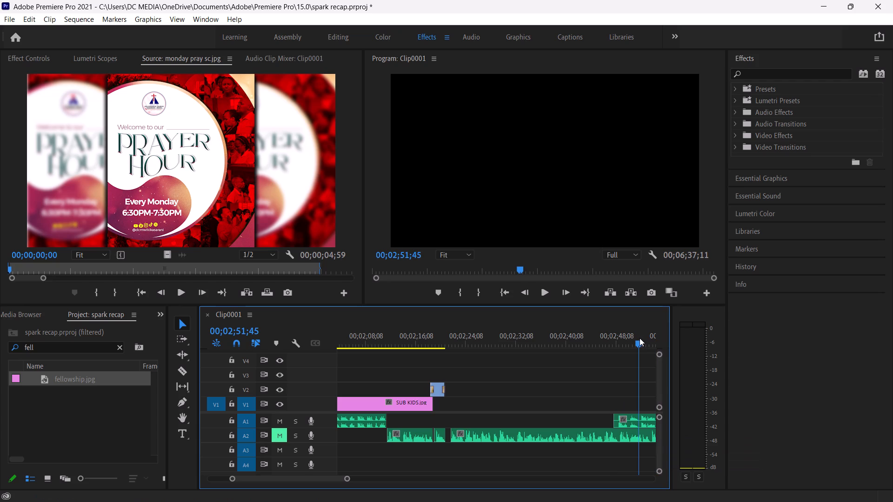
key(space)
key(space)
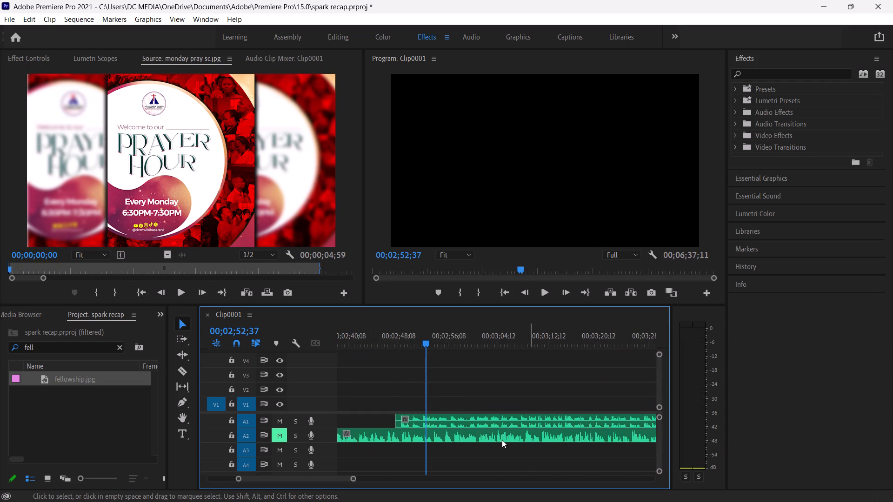
key(Left)
key(Left)
key(Left)
key(Left)
key(Left)
key(Left)
key(Left)
key(Left)
key(Left)
key(Left)
key(Left)
key(Left)
key(Left)
key(Left)
key(Left)
key(Left)
key(Left)
key(Left)
key(Left)
key(Left)
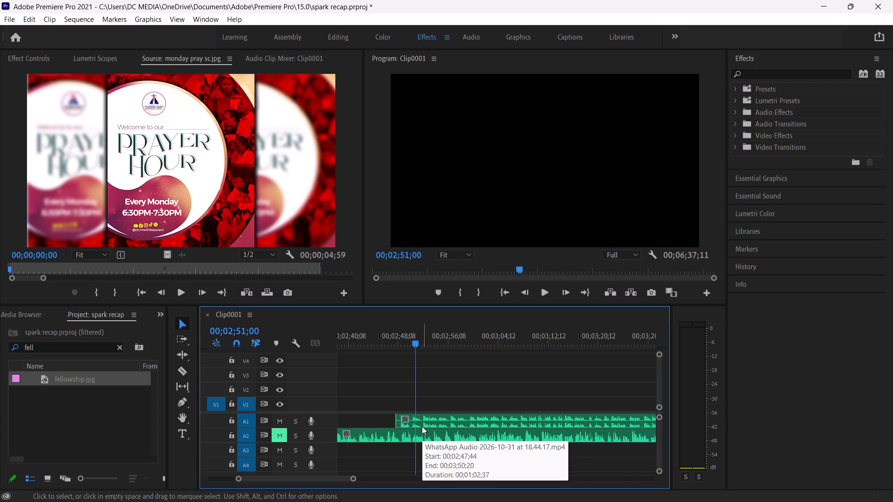
click(388, 340)
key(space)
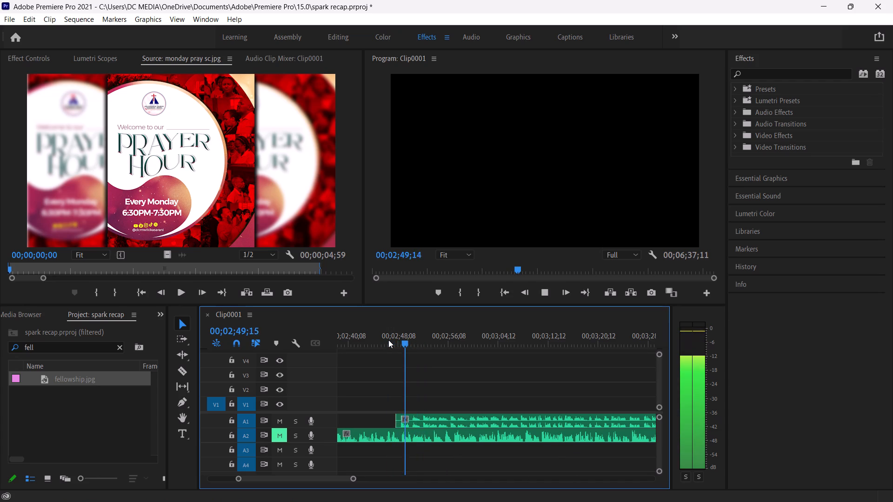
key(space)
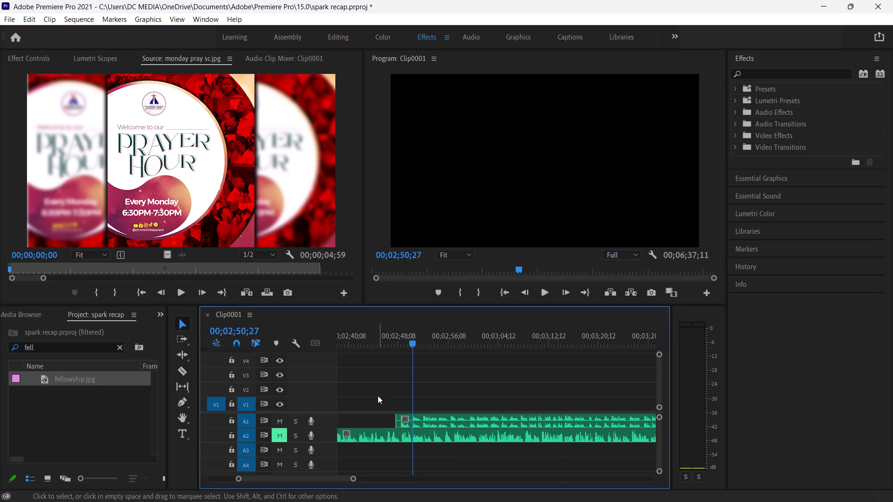
Split the A1 audio clip at 00;02;50;06 and delete the short piece before the cut.
drag(353, 482, 335, 479)
click(490, 343)
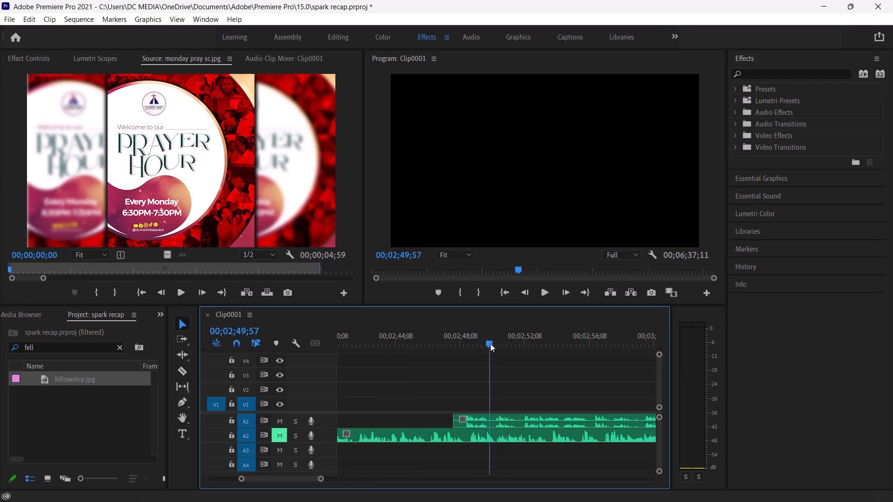
key(Right)
key(Right)
key(Right)
key(Right)
key(Right)
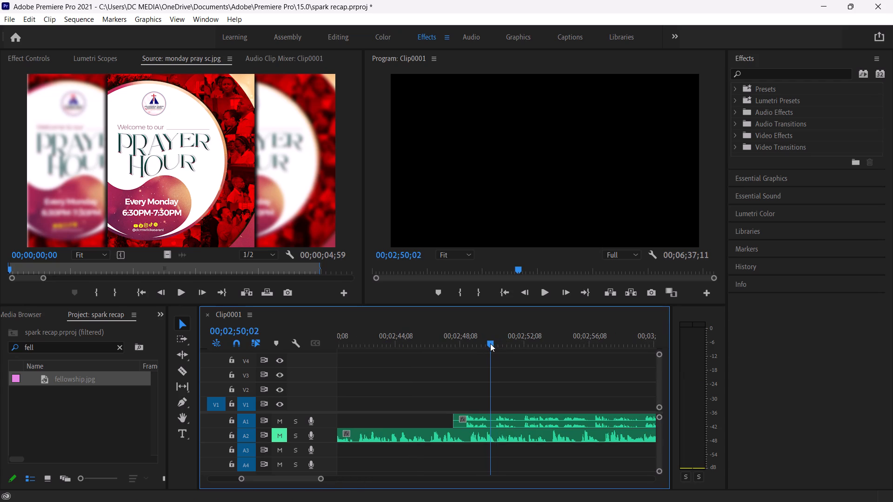
key(Right)
key(Right)
key(Right)
key(Right)
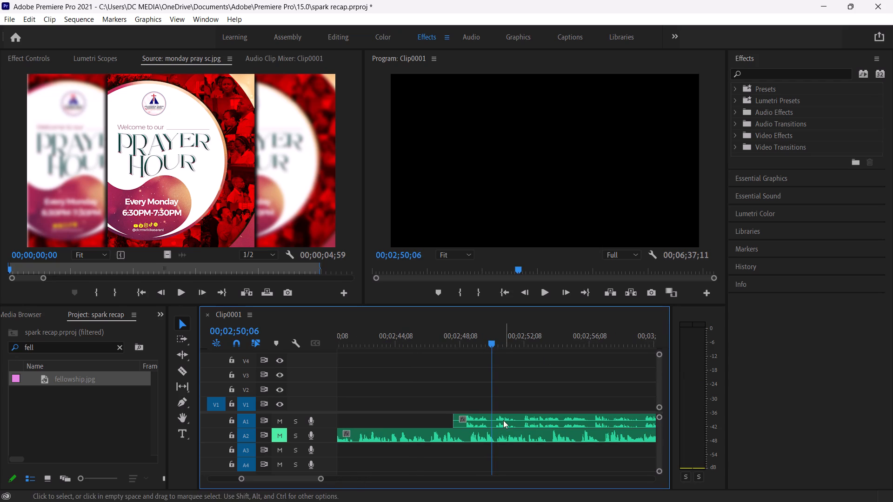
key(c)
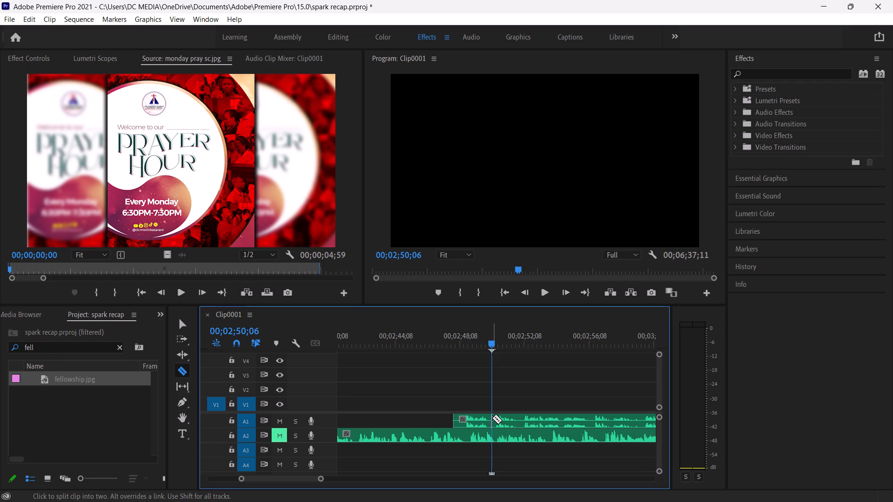
click(492, 418)
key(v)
click(474, 424)
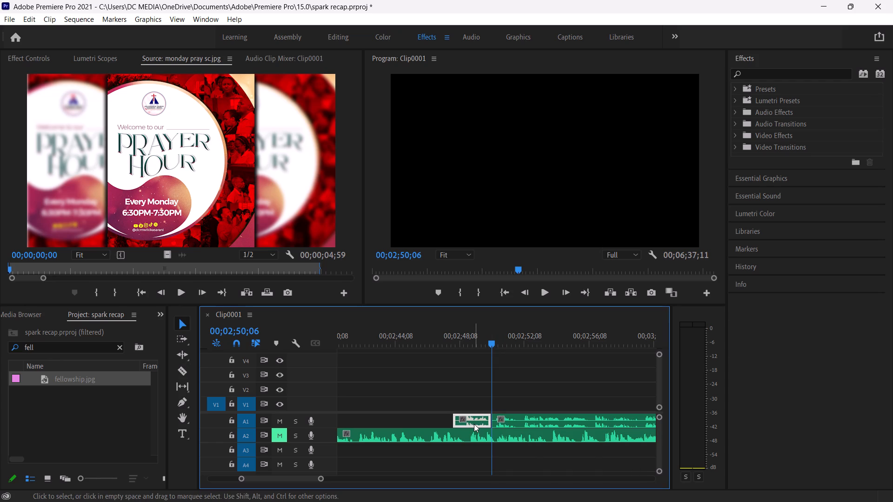
key(BackSpace)
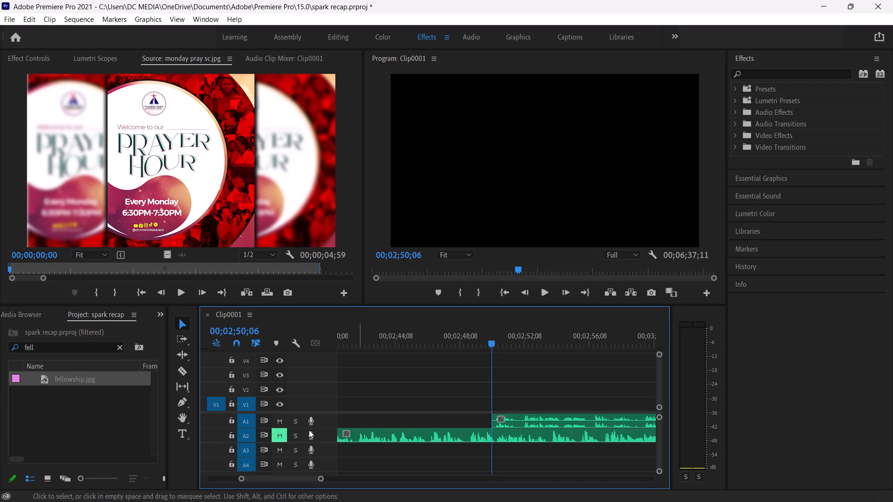
Listen to A2 with A1 muted instead, split the A2 clip at 00;02;55;25 and delete the part before the cut.
click(279, 418)
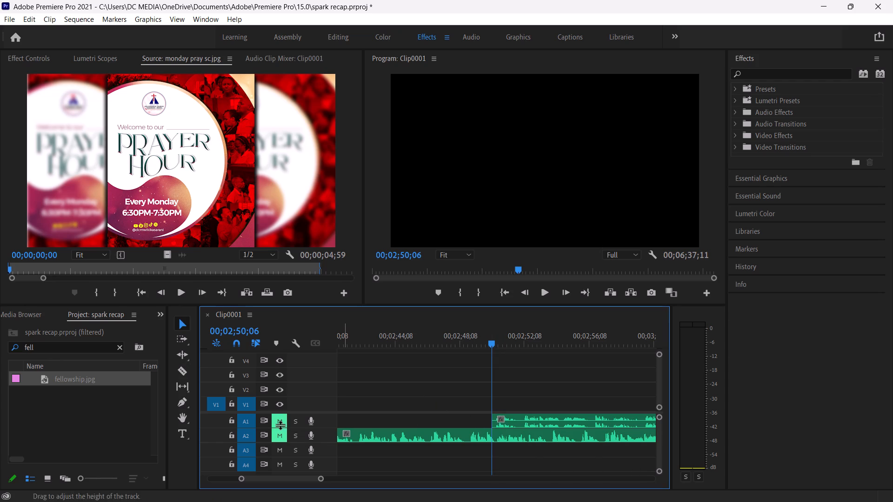
click(280, 432)
key(space)
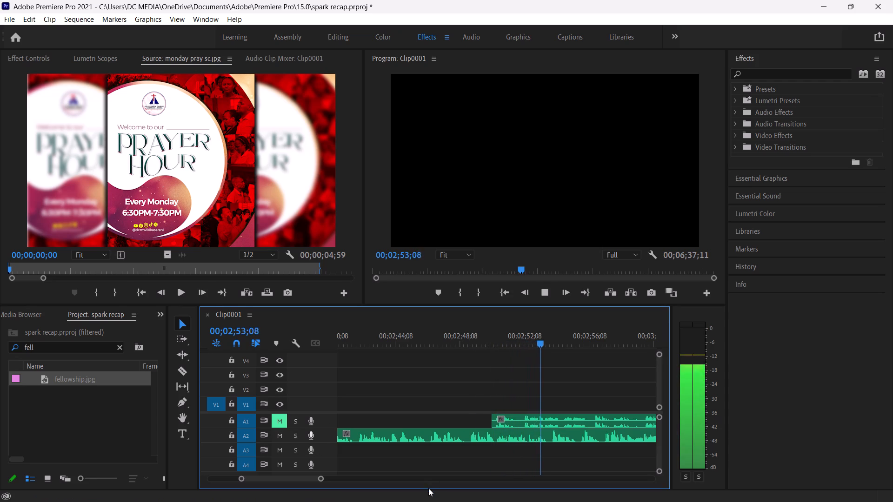
key(c)
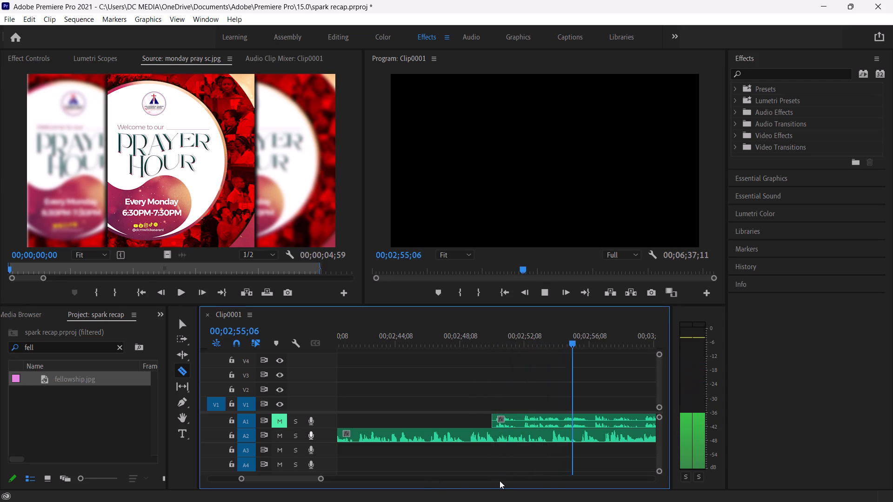
key(space)
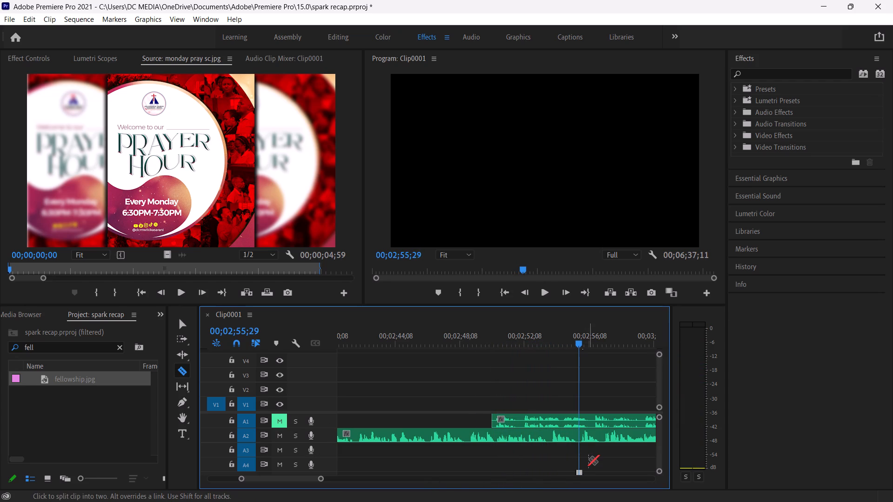
key(Left)
key(Left)
key(Left)
key(Left)
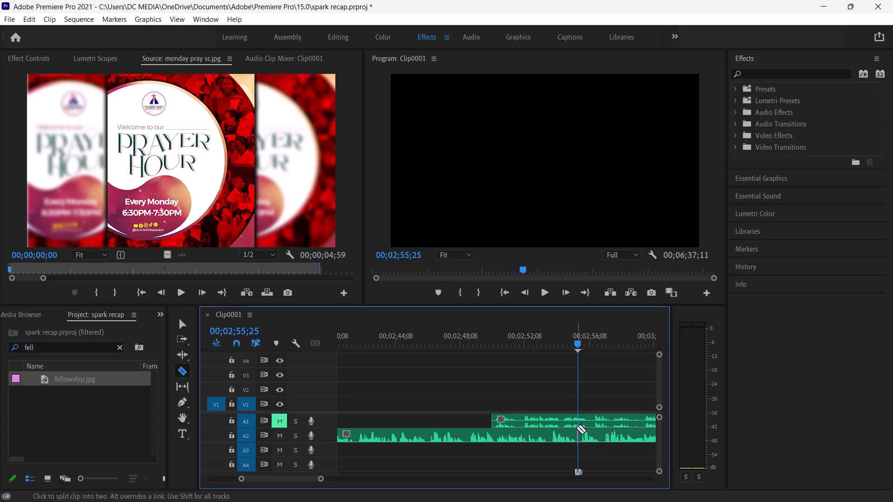
click(580, 429)
key(v)
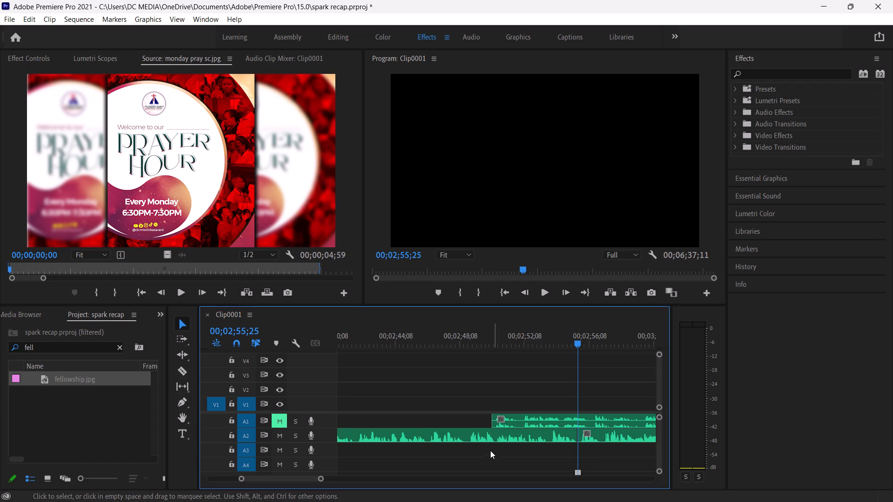
click(479, 436)
key(BackSpace)
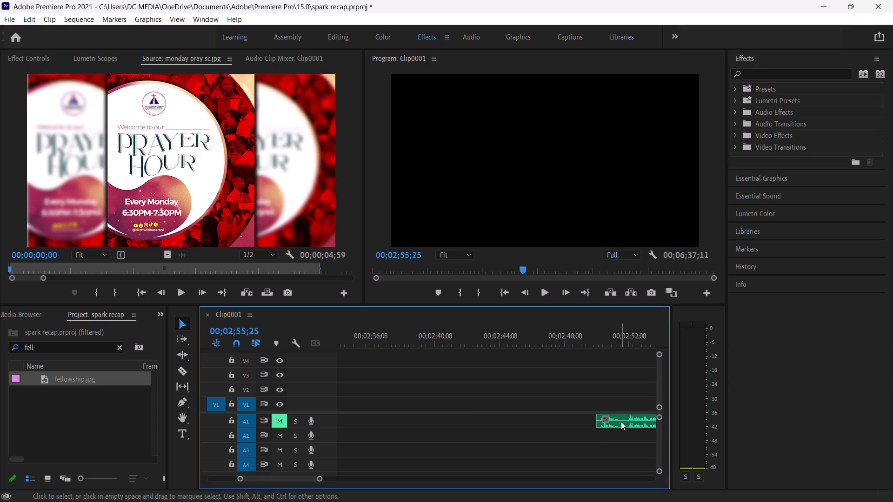
Move the remaining A1 clip earlier so it starts at about 00;02;21, right where the preceding A2 clip ends.
drag(621, 422, 336, 419)
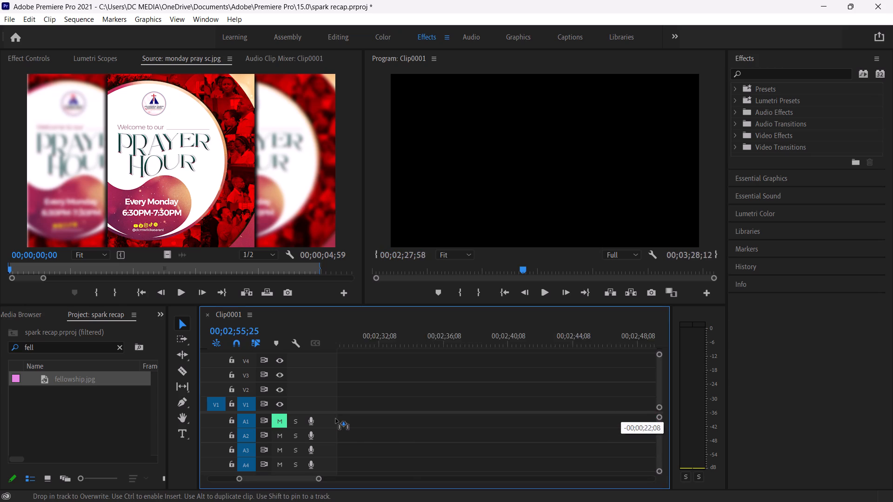
drag(336, 419, 465, 418)
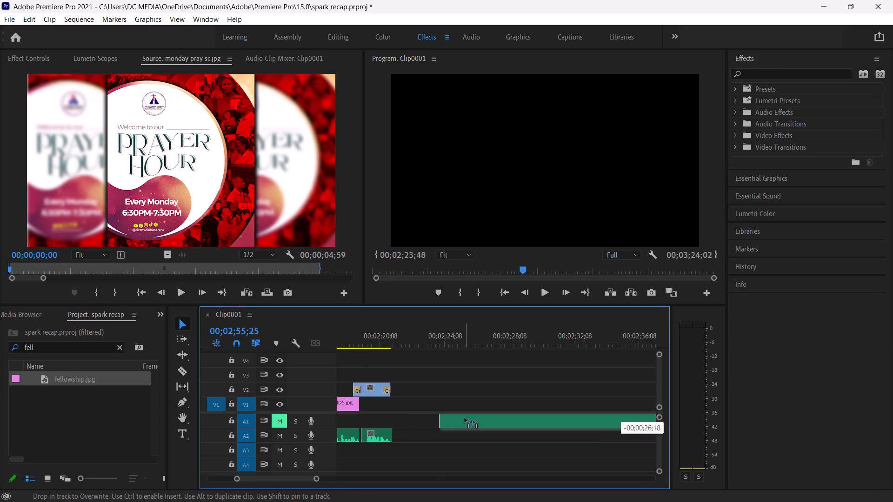
drag(465, 418, 424, 423)
Unmute A1, audition the moved clip and split it at 00;02;30;07.
click(381, 334)
key(space)
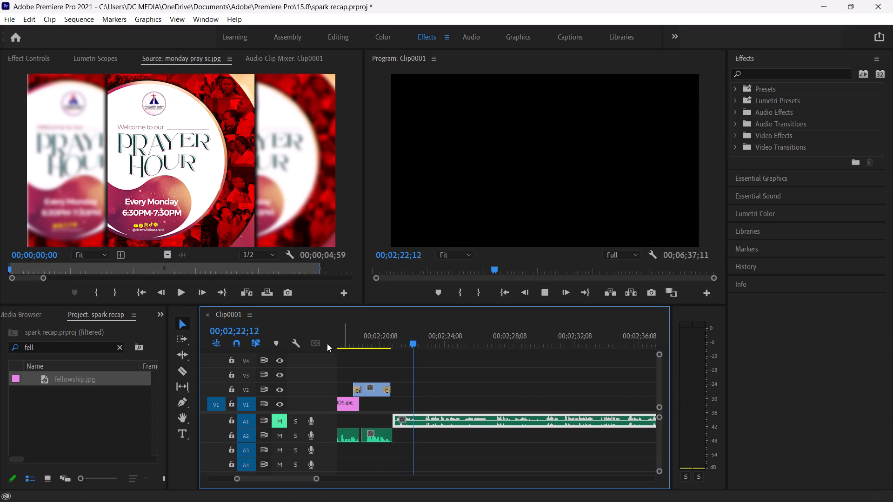
click(279, 400)
click(279, 400)
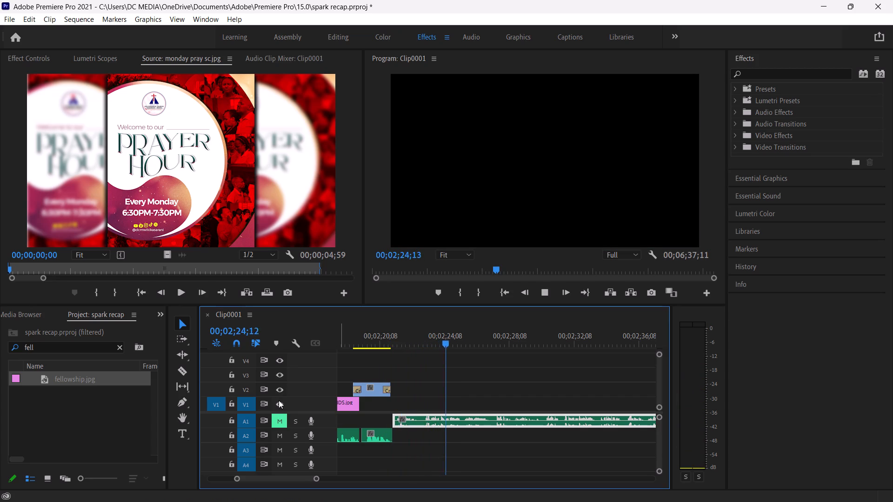
click(276, 422)
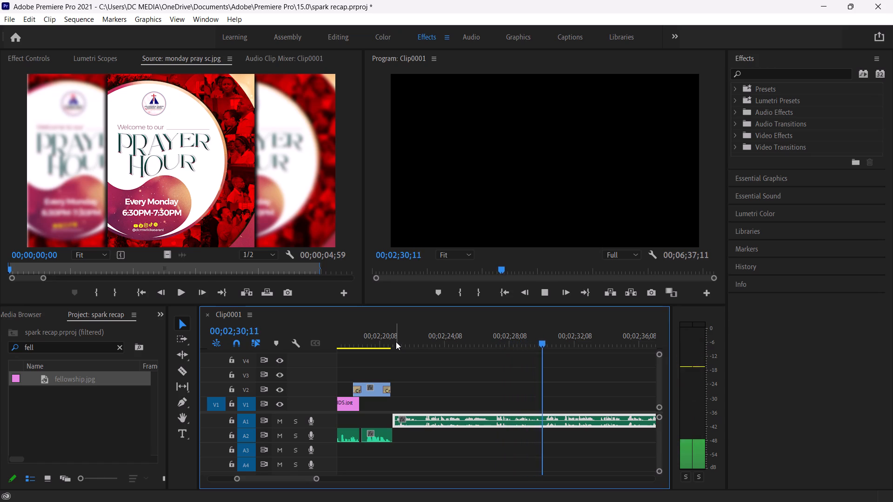
key(space)
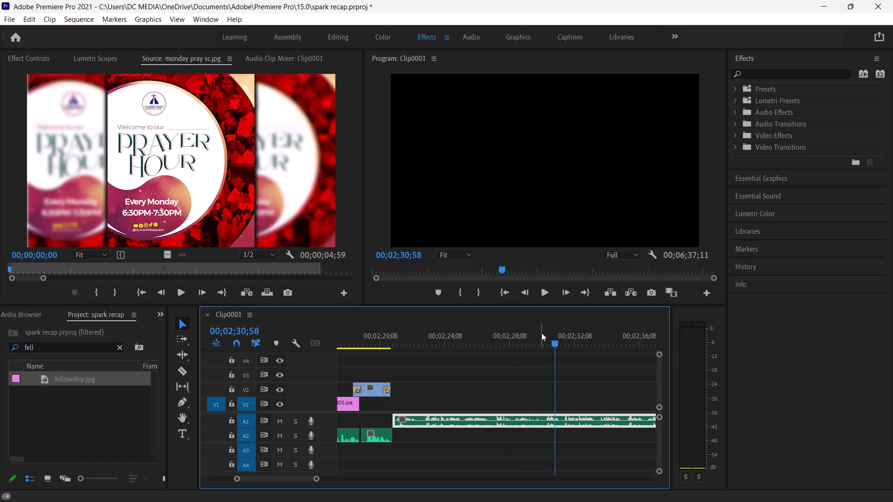
click(542, 342)
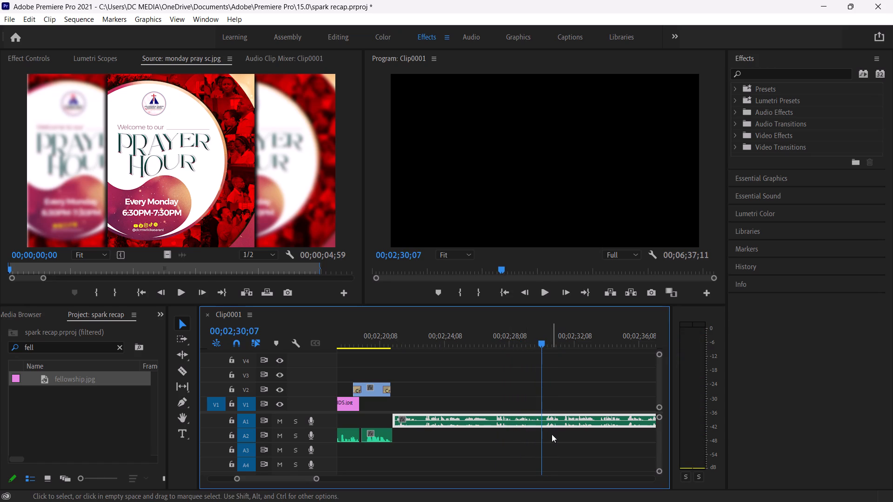
key(c)
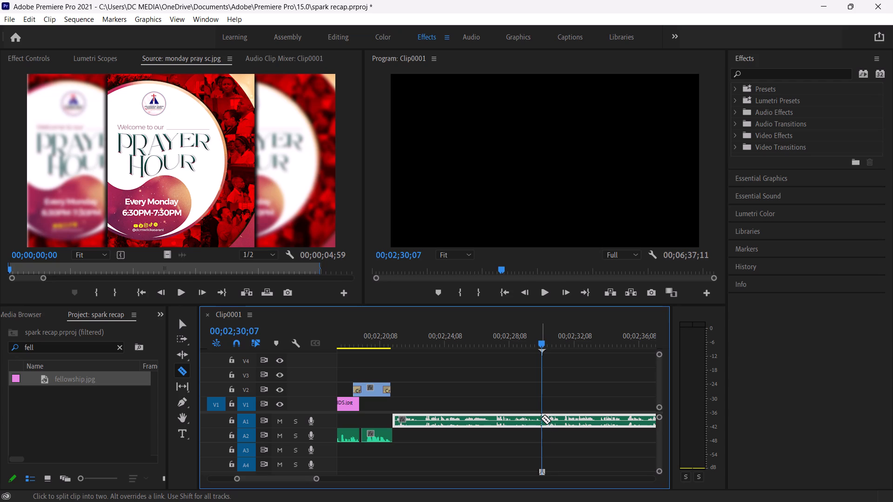
click(541, 418)
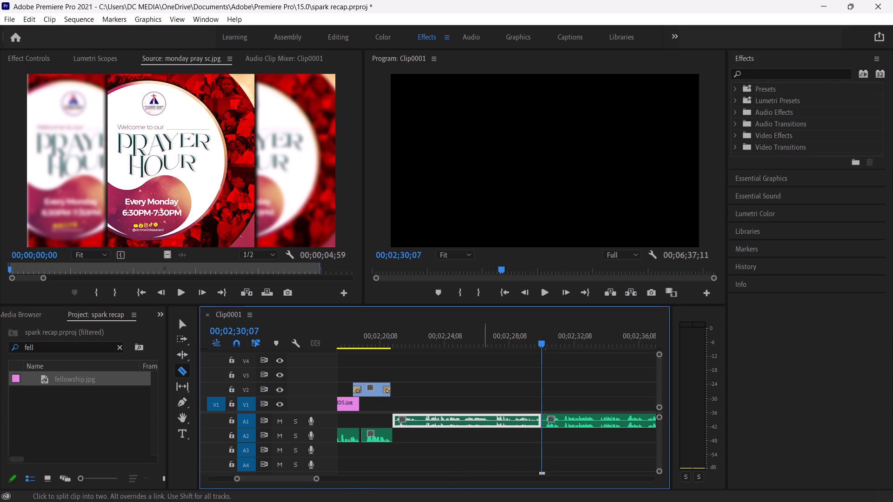
Move the trimmed A2 clip earlier so it starts at about 00;02;25, beneath the A1 audio.
drag(319, 481, 363, 479)
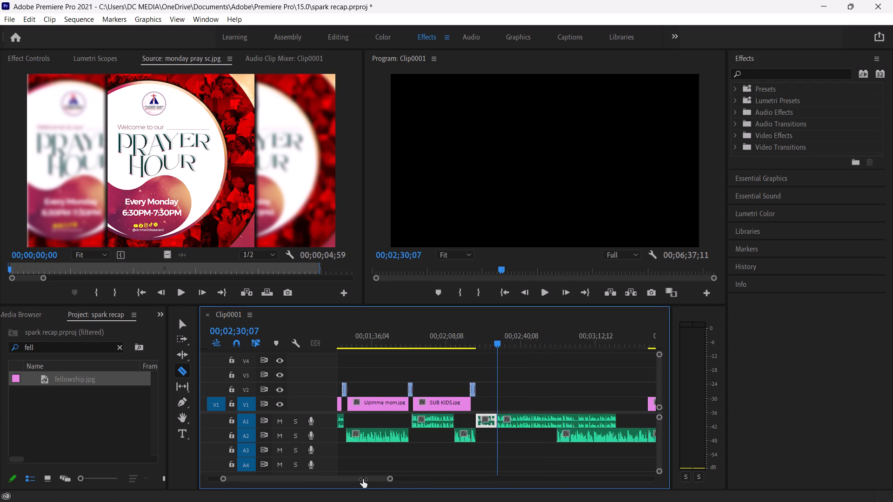
drag(363, 479, 359, 480)
key(v)
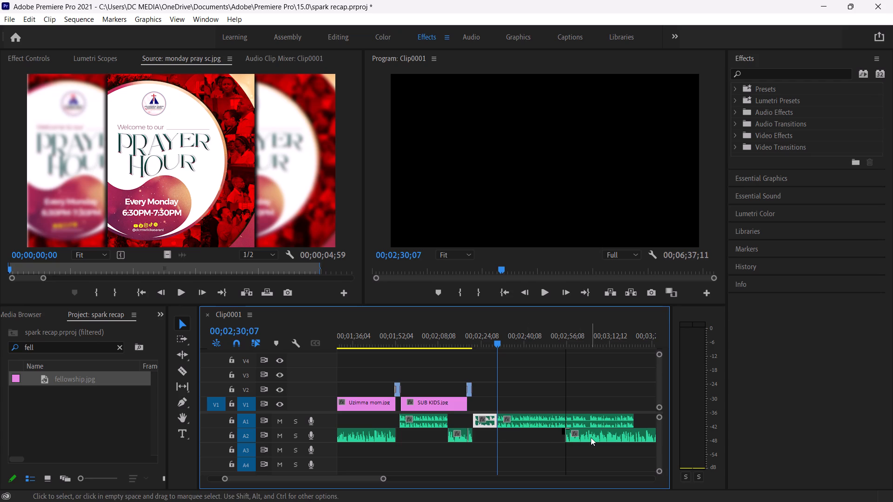
drag(591, 437, 511, 437)
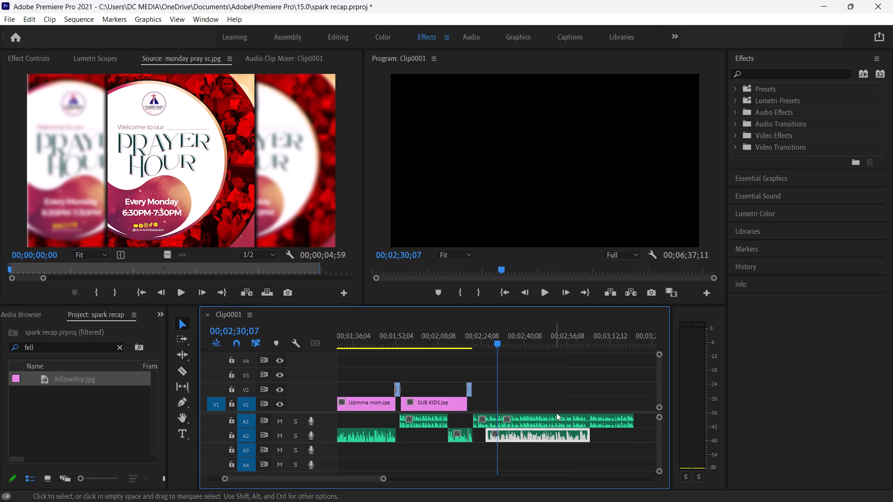
Solo A2, audition its clip, split it at 00;02;34;06 and delete the part before the cut.
key(space)
key(space)
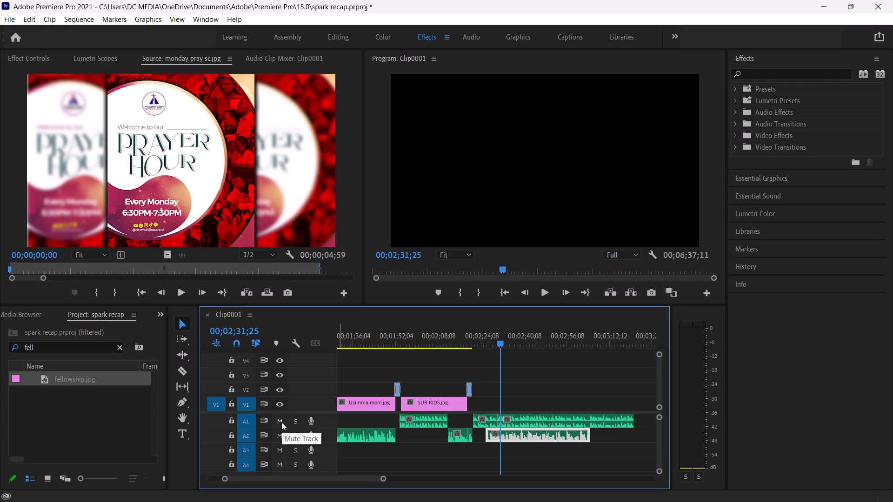
click(290, 437)
key(space)
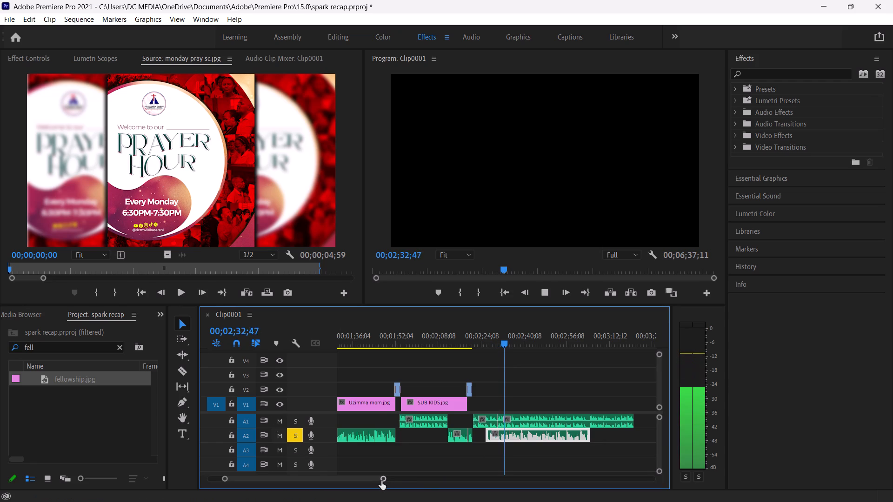
drag(381, 481, 341, 482)
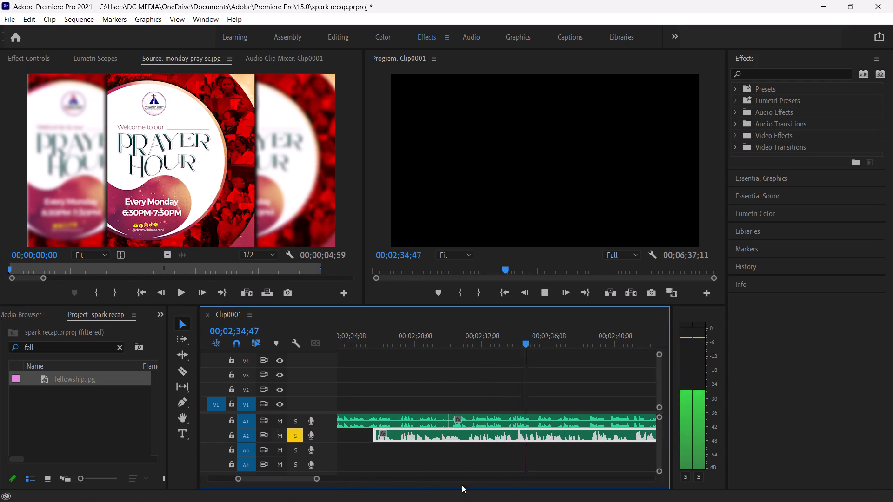
key(space)
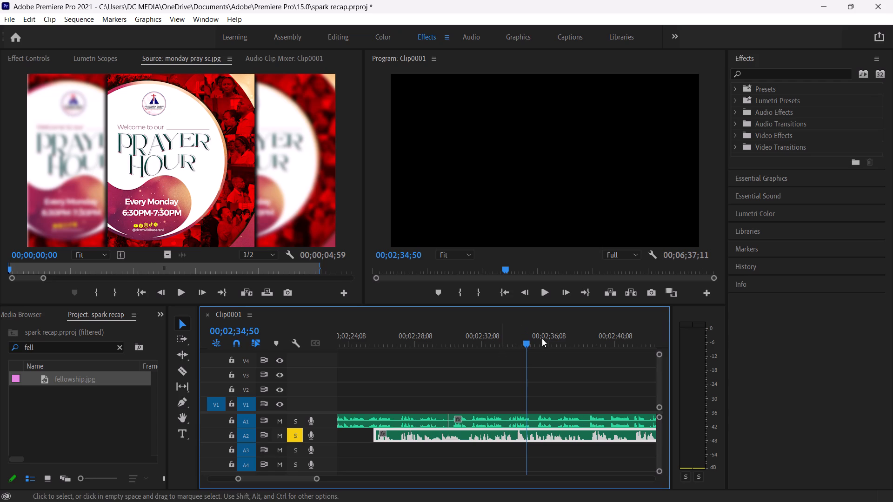
click(509, 341)
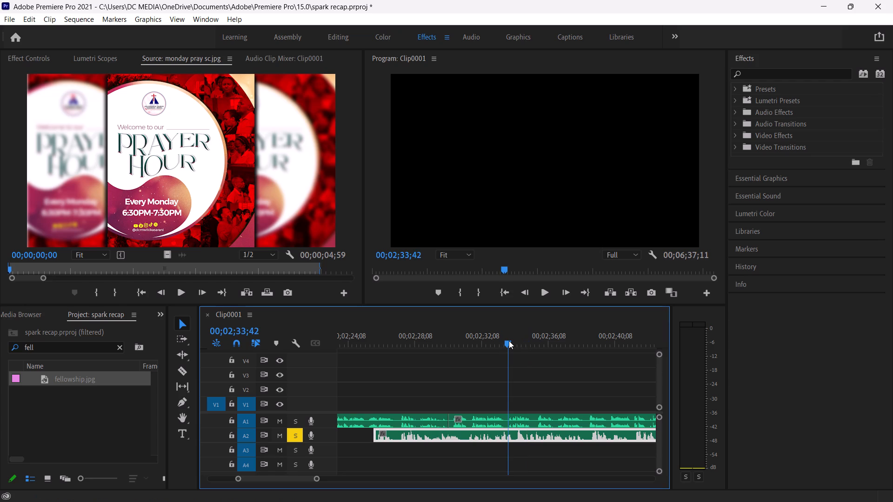
key(Right)
key(Right)
key(Right)
key(Right)
key(Right)
key(Right)
key(Right)
key(Right)
key(Right)
key(Right)
key(Right)
key(Right)
key(Right)
key(Right)
key(Right)
key(Right)
key(Right)
key(Right)
key(Right)
key(Right)
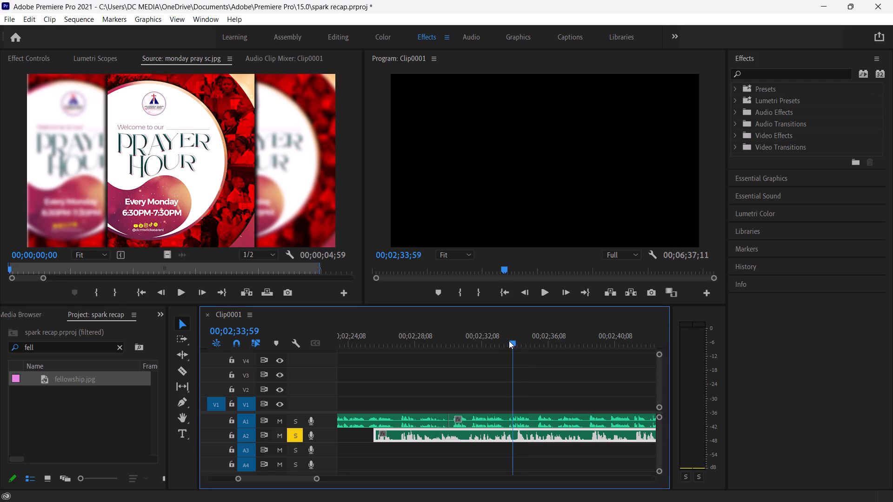
key(c)
click(516, 435)
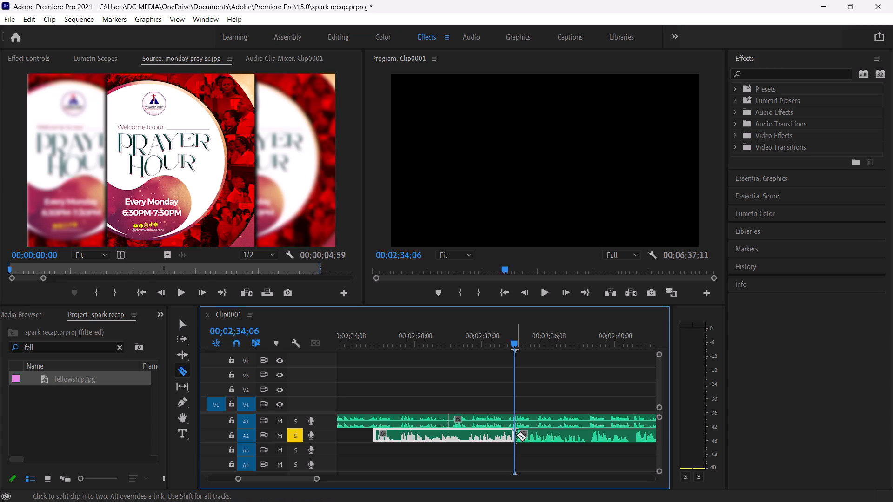
key(BackSpace)
Listen on through A2, consult the 31 Oct announcements script in Word, and split the A2 clip at 00;02;51;35.
key(space)
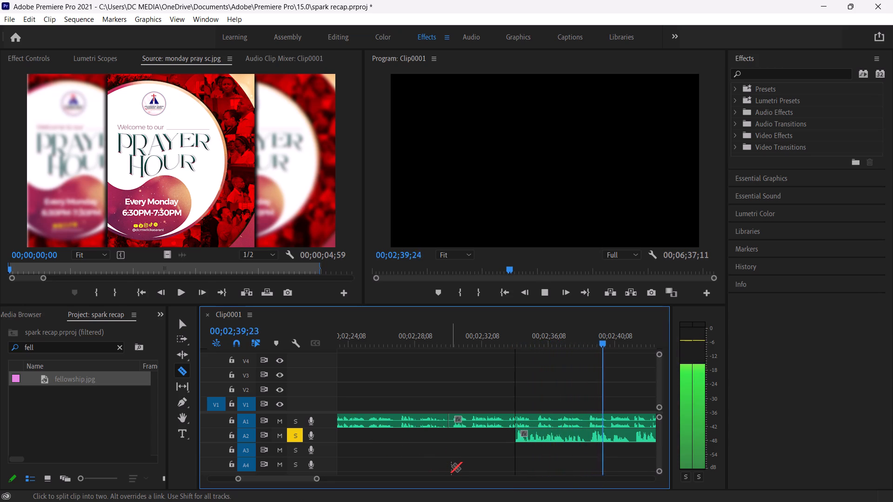
key(space)
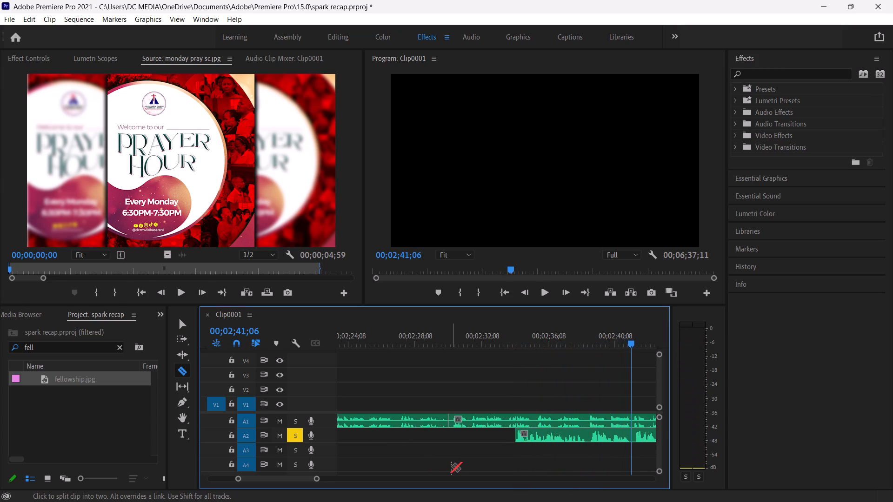
key(space)
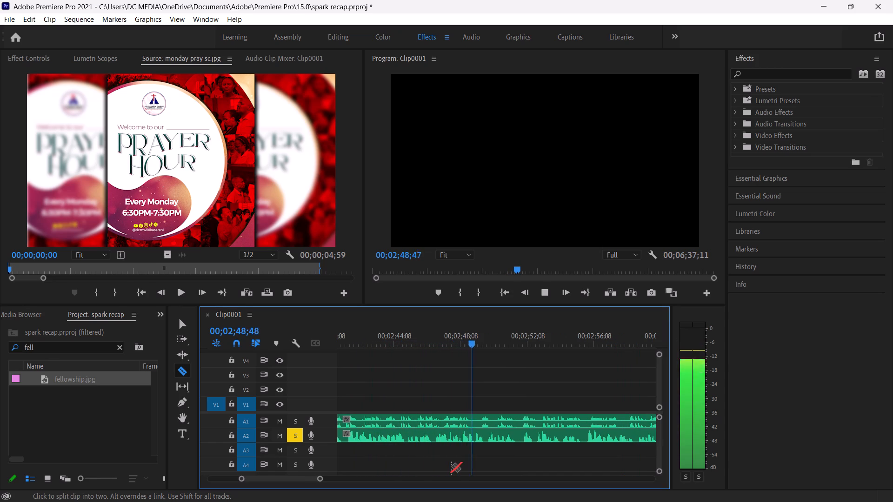
key(space)
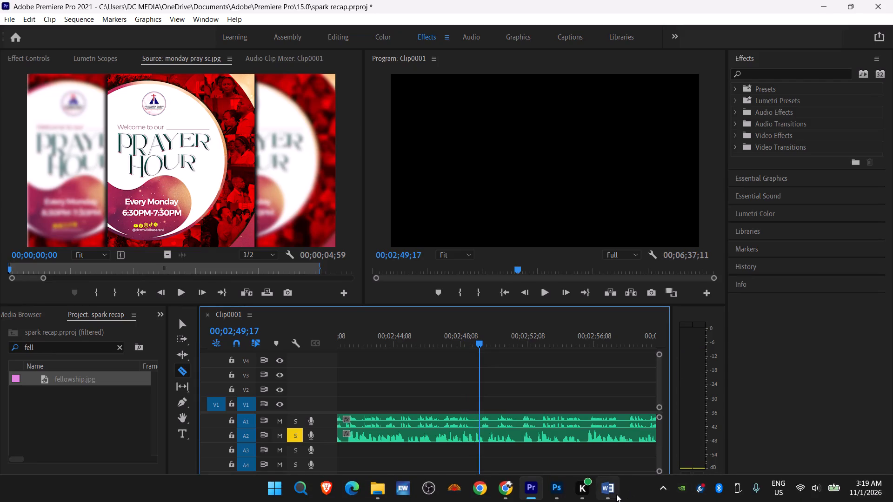
click(615, 494)
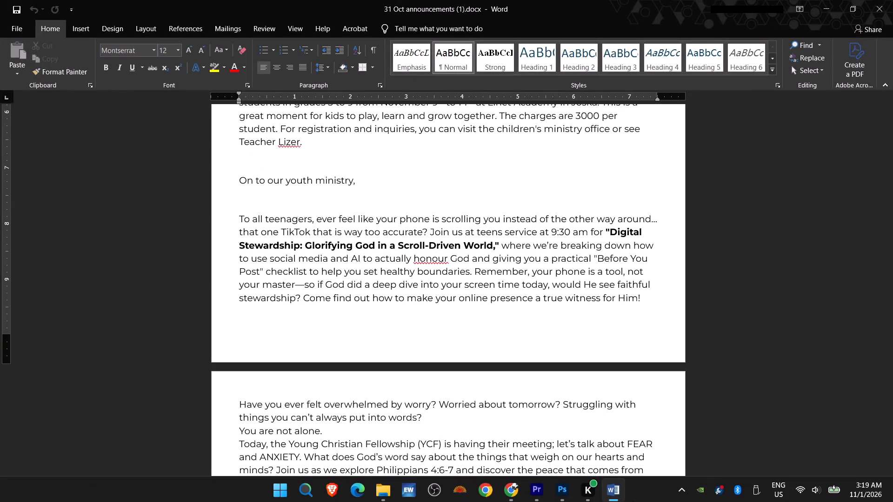
click(615, 494)
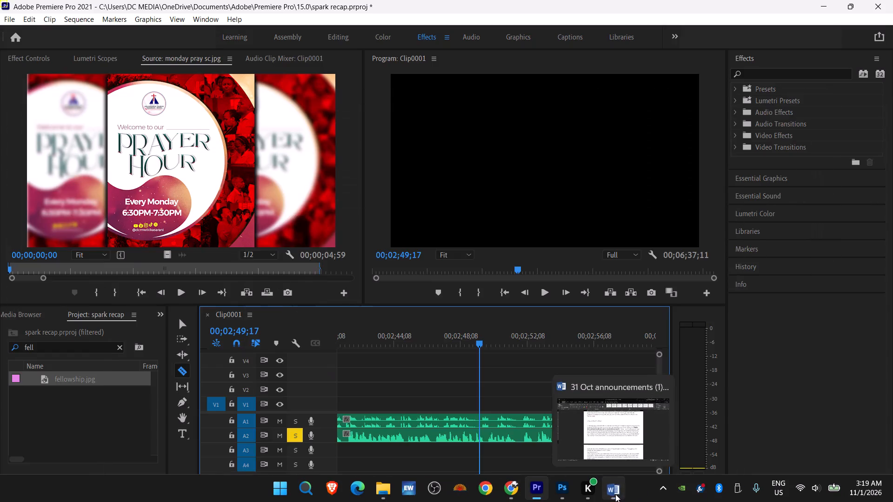
key(space)
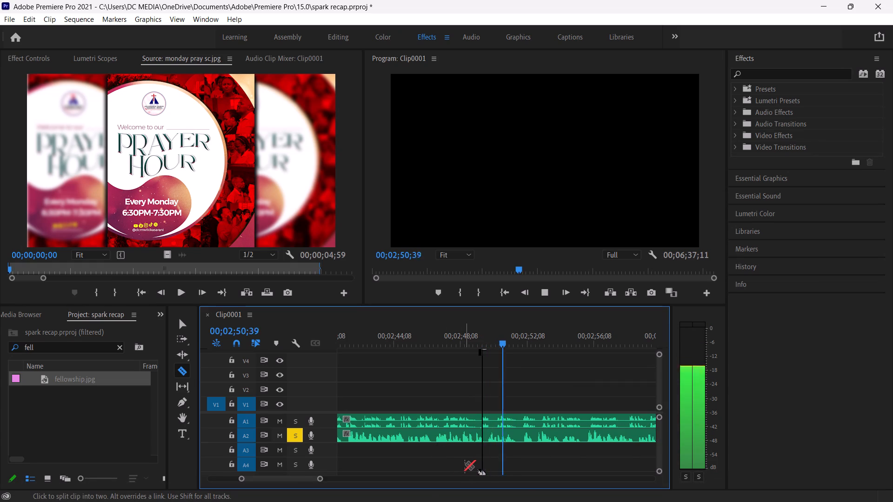
key(space)
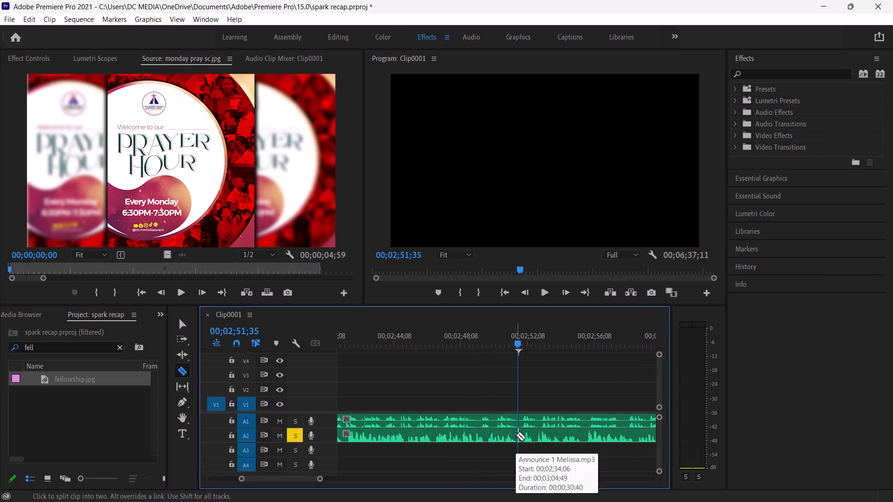
click(516, 435)
Turn off solo on A2 and mute it instead, audition A1 and split the A1 clip at 00;02;49;10.
click(297, 434)
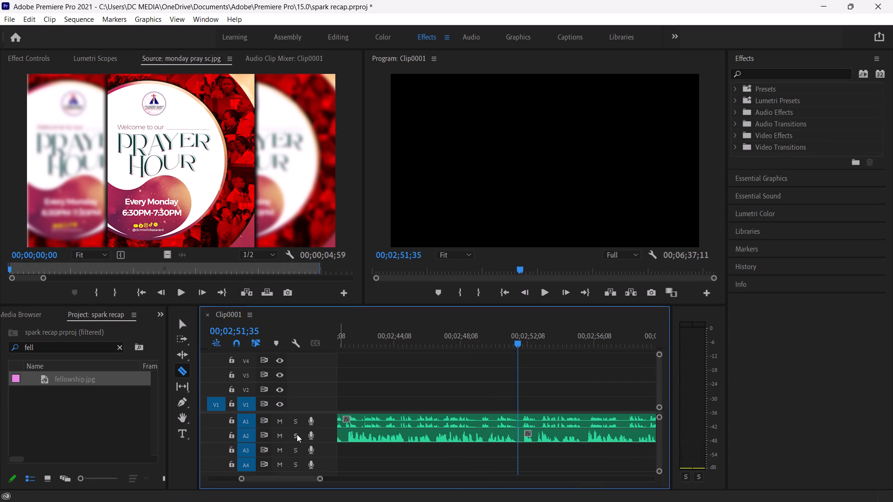
click(282, 434)
key(space)
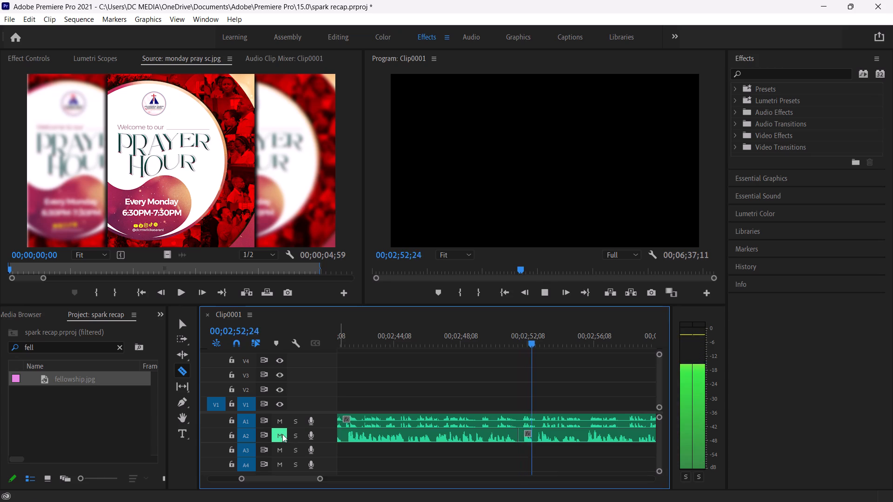
key(space)
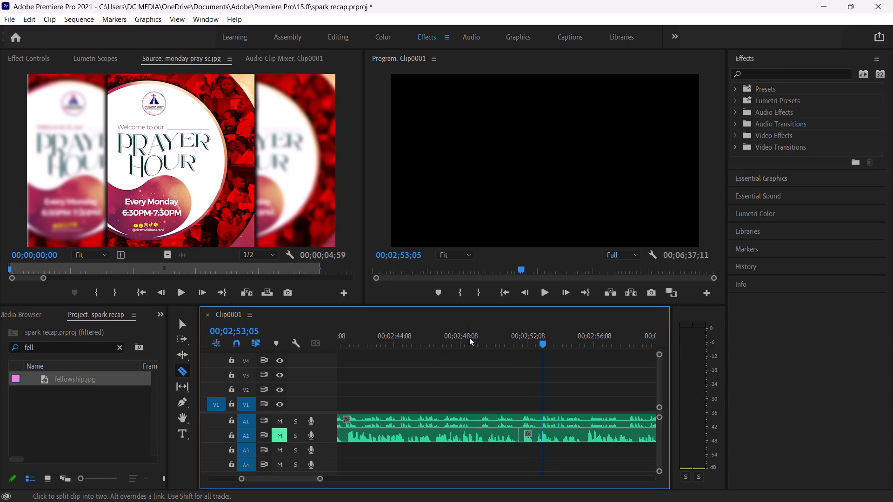
click(469, 337)
key(space)
key(space)
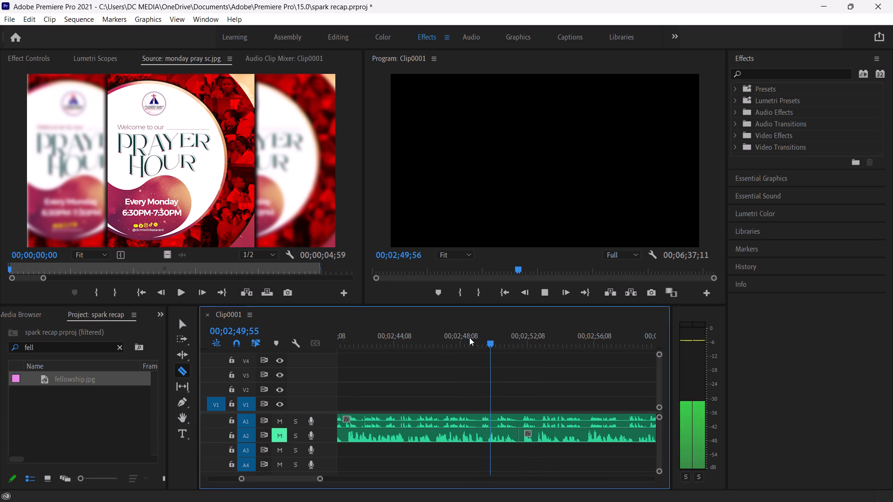
click(473, 337)
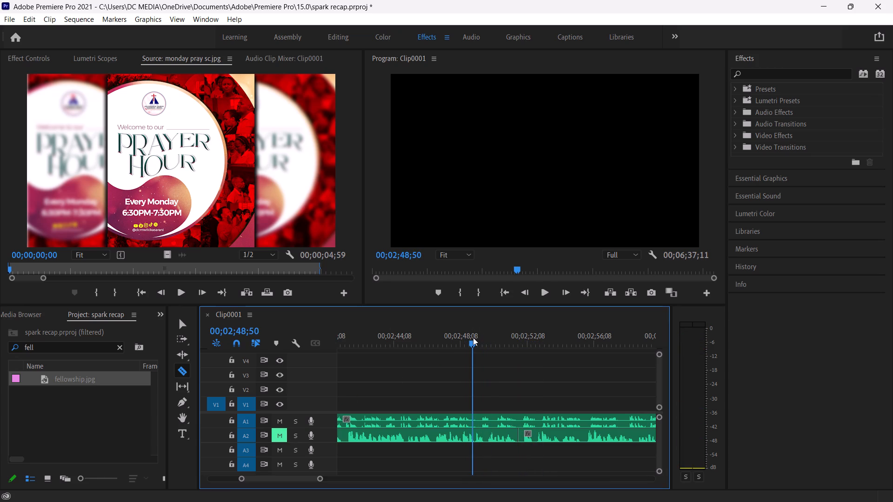
key(Right)
key(Right)
key(Right)
key(Right)
key(Right)
key(Right)
key(Right)
key(Right)
key(Right)
key(Right)
key(Right)
key(Right)
key(Right)
key(Right)
key(Right)
key(Right)
key(Right)
key(Right)
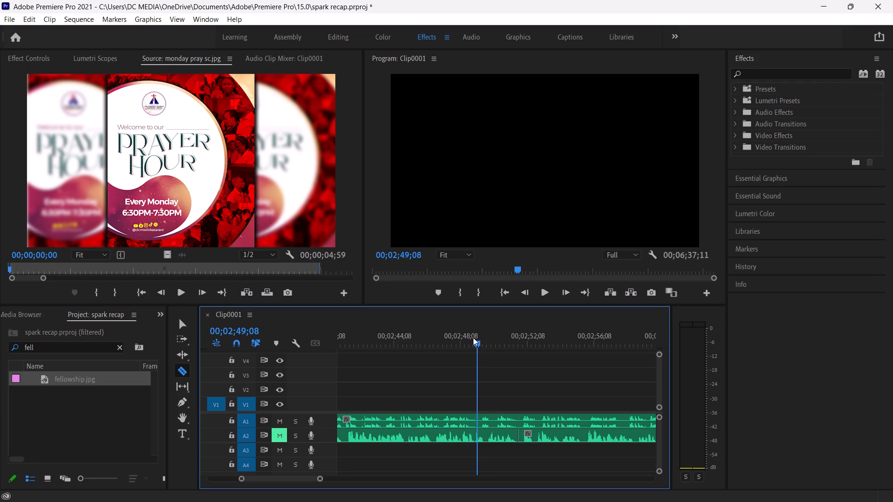
key(Right)
key(Right)
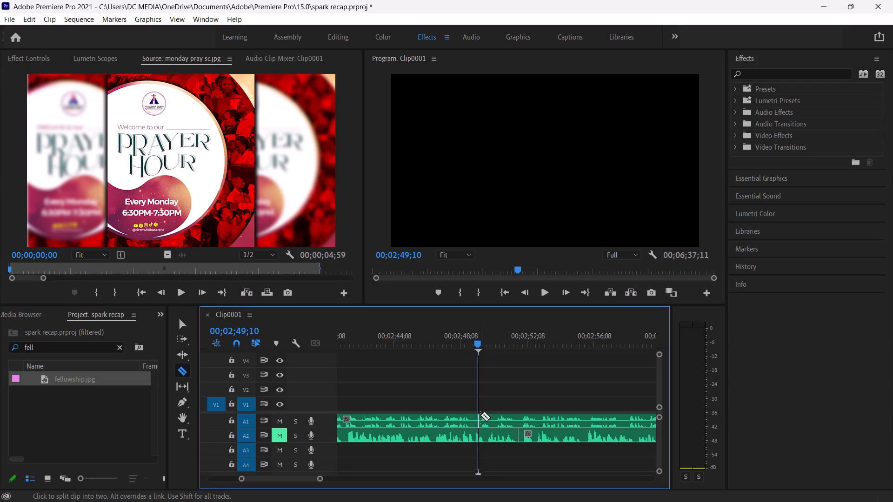
click(480, 416)
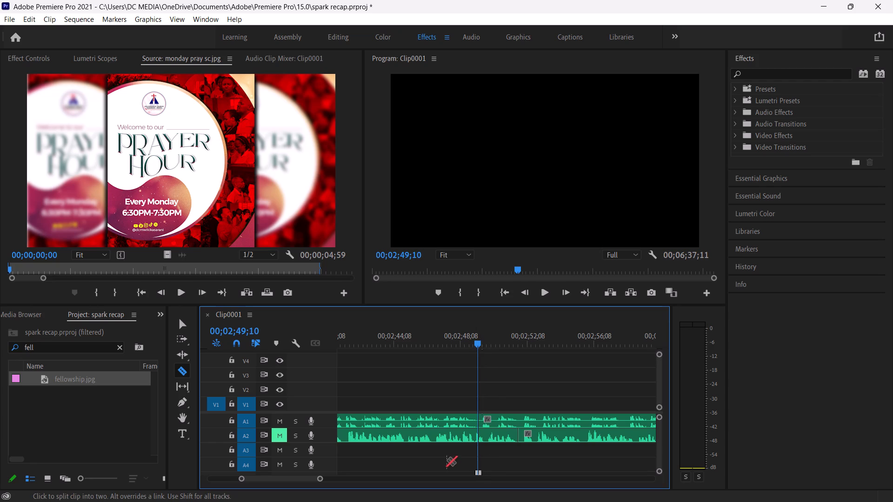
Delete the A1 segment between the cuts at 00;02;30;07 and 00;02;49;10.
scroll(417, 472, right, 1)
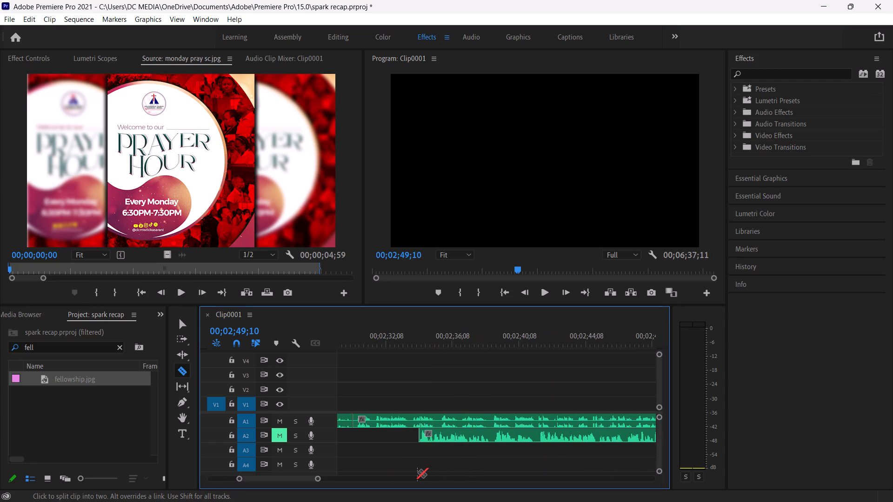
scroll(417, 472, right, 1)
key(v)
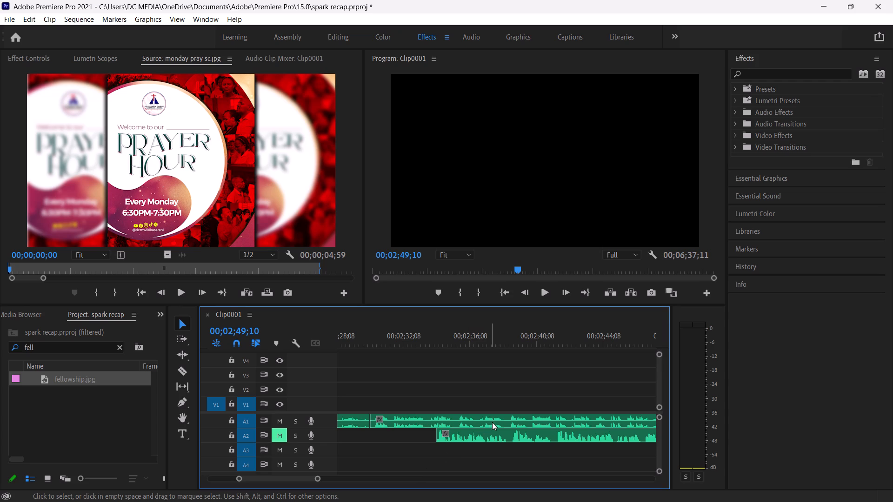
click(495, 419)
key(BackSpace)
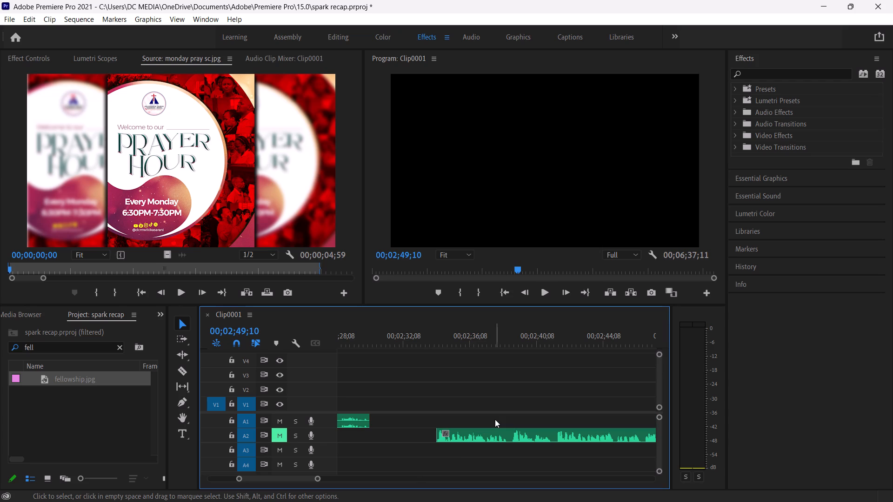
Move the A2 segment earlier so it starts at about 00;02;30;07, right where the preceding A1 clip ends.
drag(493, 437, 429, 433)
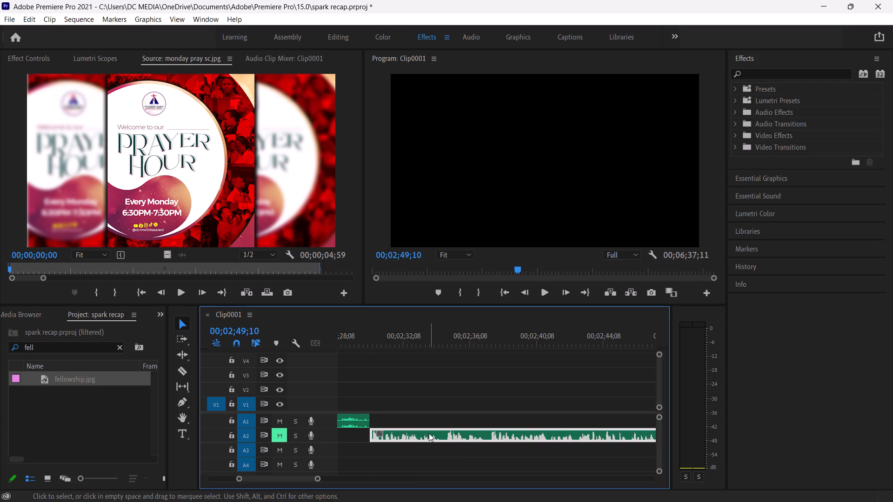
Move the remaining A1 clip earlier so it starts at about 00;02;47;35, right where the moved A2 segment ends.
scroll(429, 433, left, 1)
drag(523, 423, 514, 420)
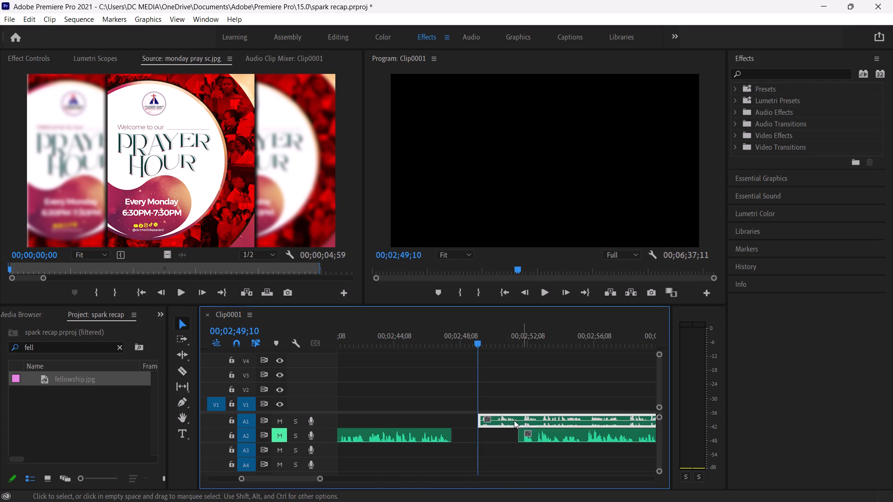
drag(514, 420, 498, 420)
Listen to the moved A1 clip with A2 muted, playing from 00;02;46;59 to about 00;03;05;55.
click(443, 340)
key(space)
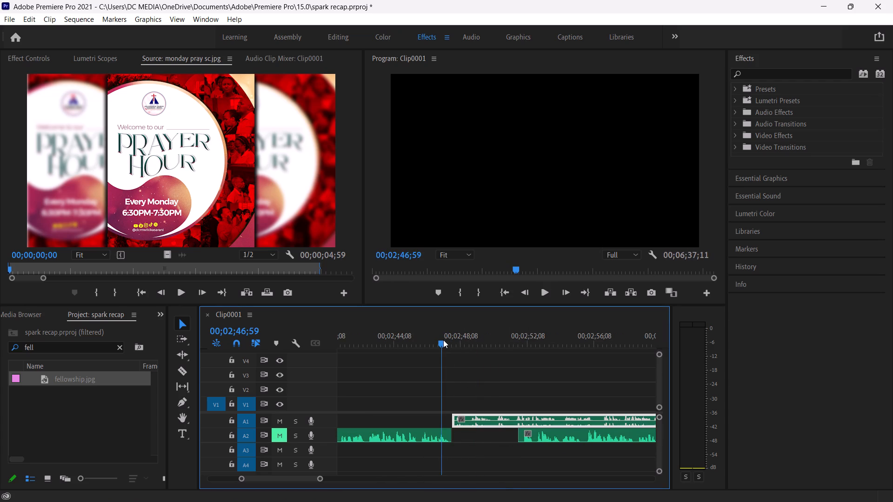
key(space)
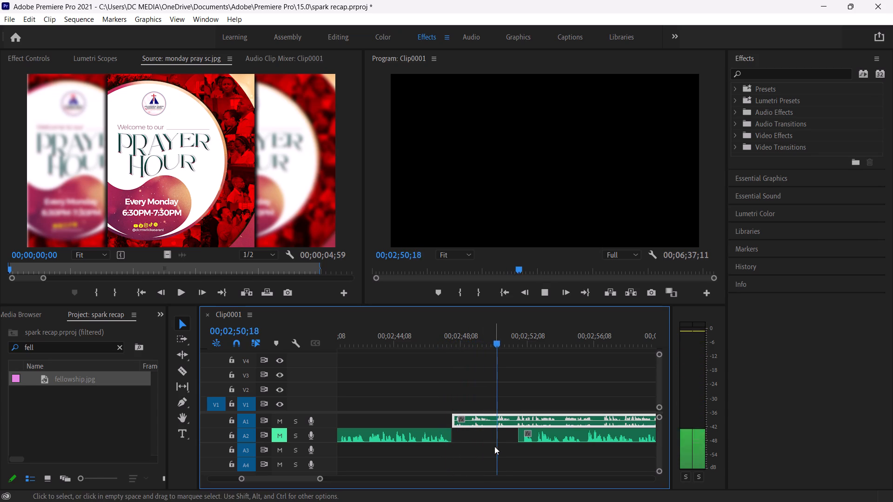
click(320, 482)
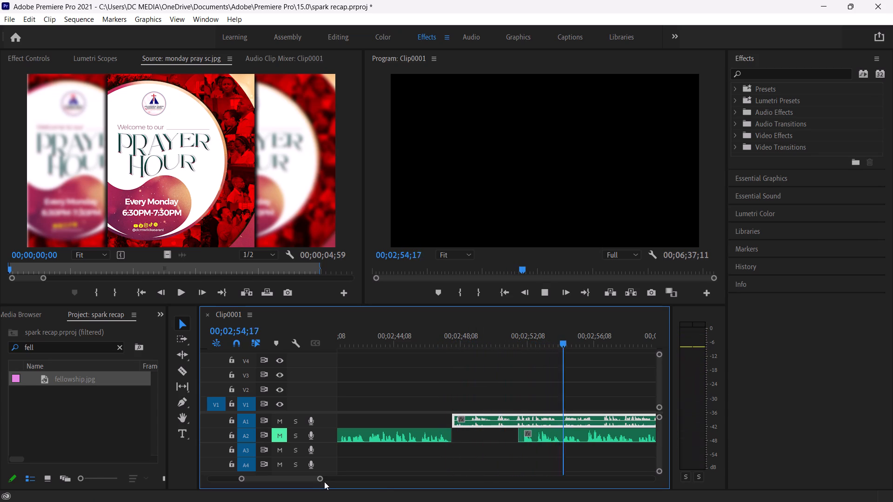
click(324, 482)
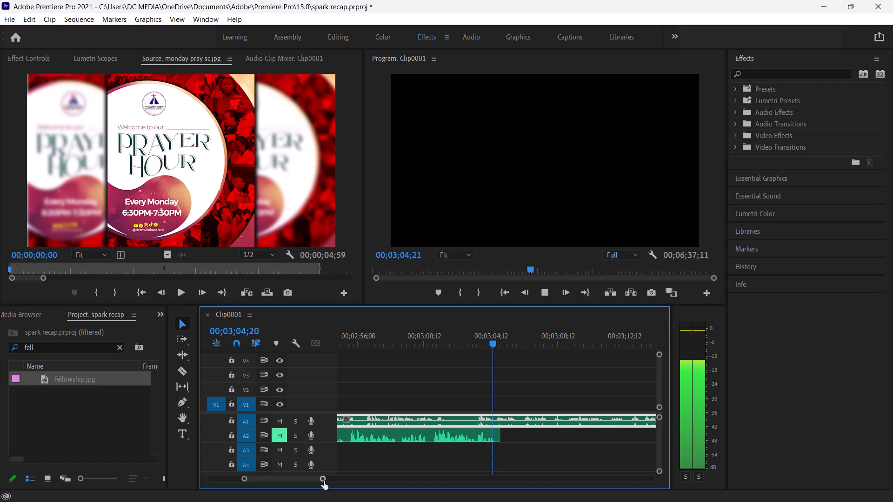
key(space)
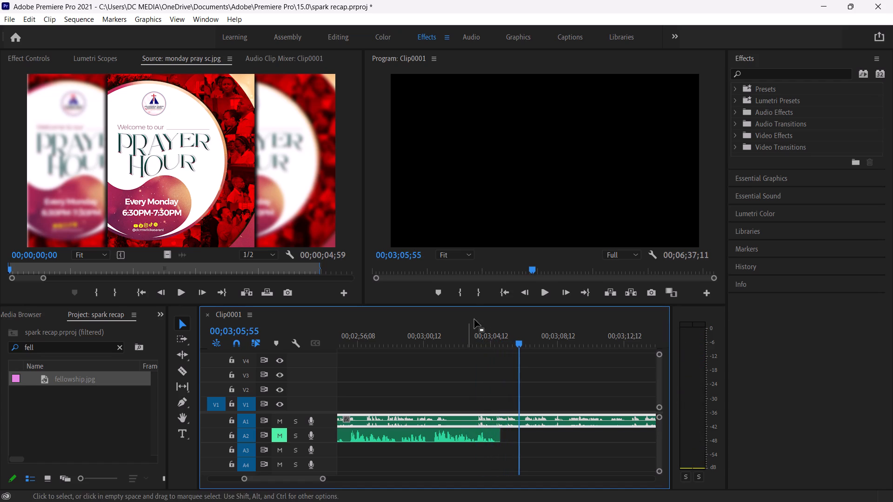
Find the end of the wanted speech on A1 by ear and cut the clip at 00;03;02;26.
click(421, 344)
key(space)
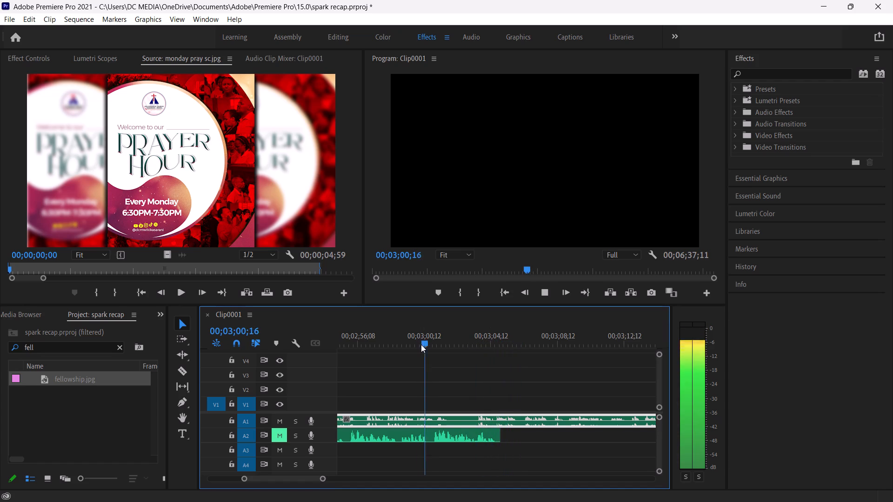
key(space)
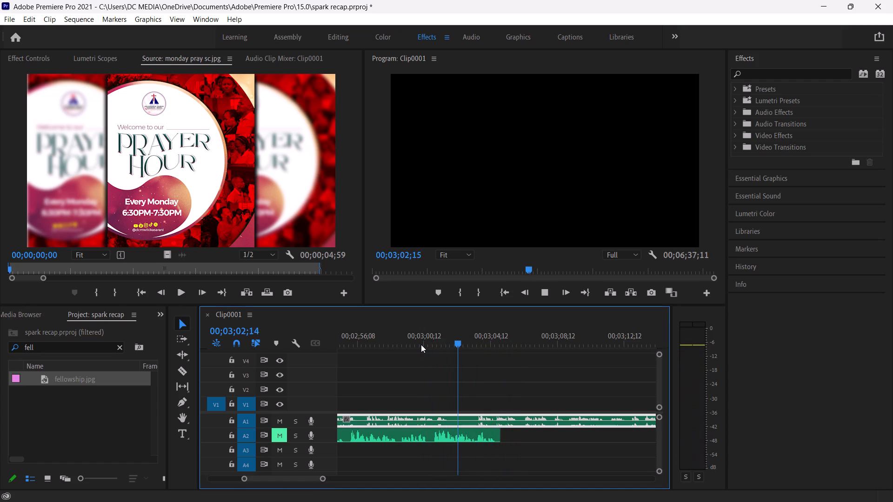
key(space)
key(space)
key(c)
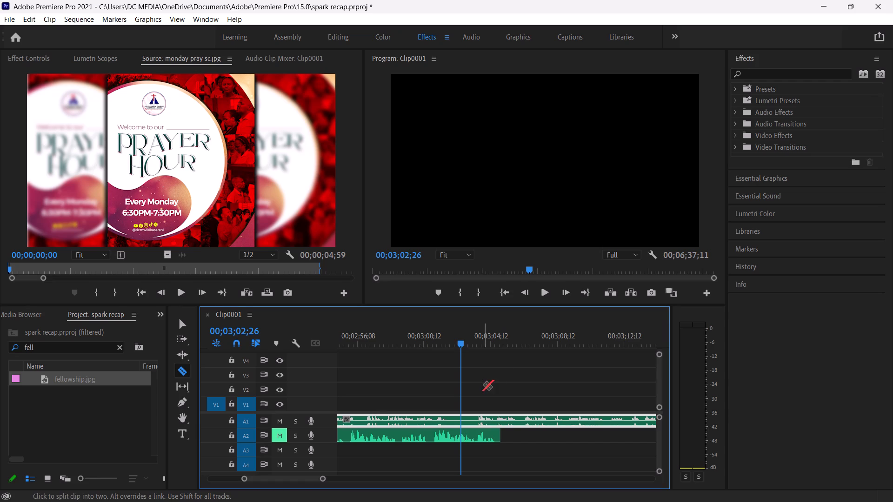
click(463, 423)
key(v)
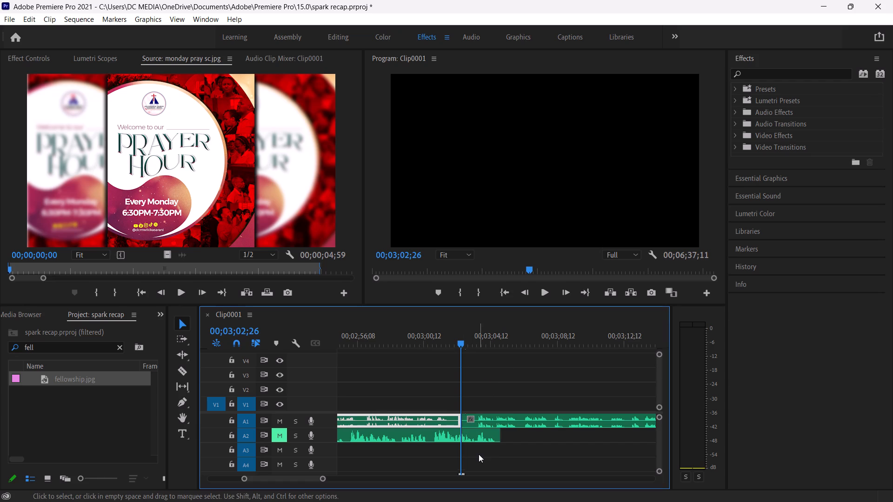
Delete the muted A2 clip lying beneath the A1 cut at 00;03;02;26.
click(442, 435)
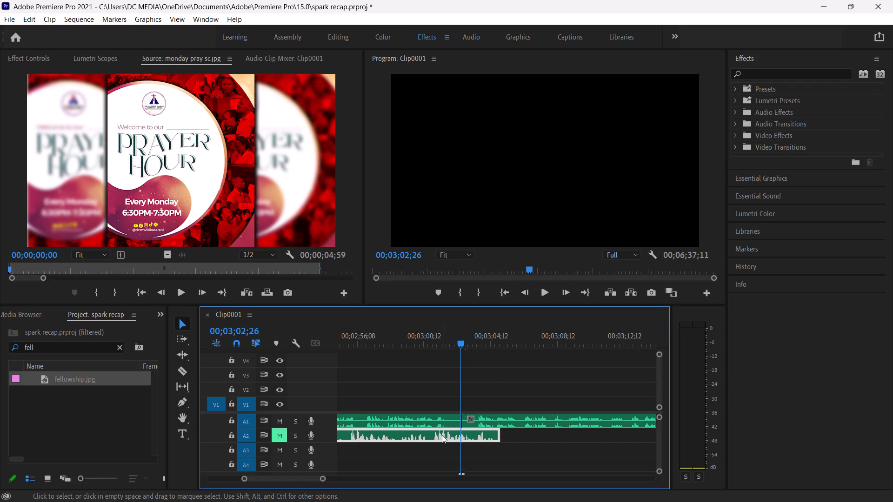
key(BackSpace)
Delete the A1 segment after the cut at 00;03;02;26.
click(532, 426)
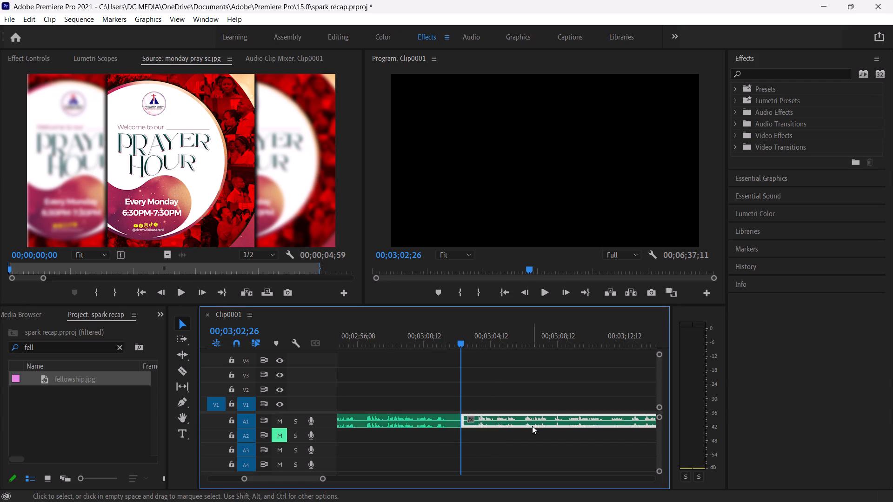
key(BackSpace)
Bring Teens service 2.jpg from the POSTERS folder into the sequence, placing it on V1 above the latest voice clips.
drag(322, 482, 377, 481)
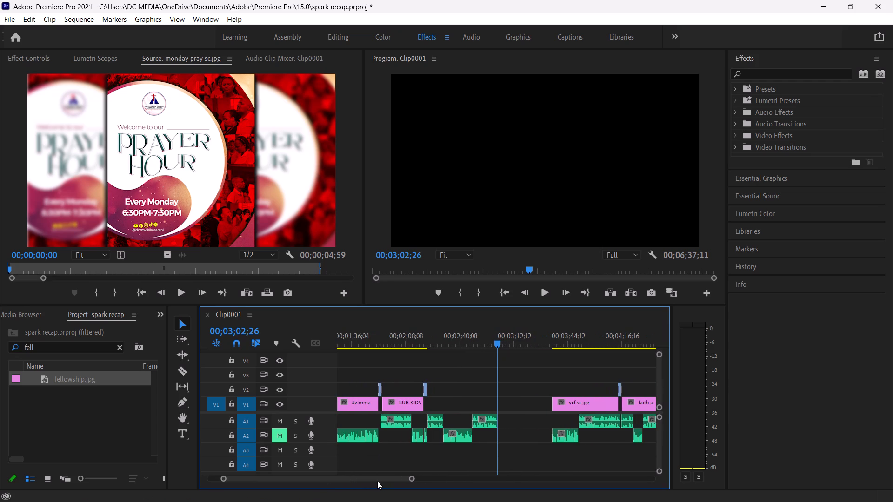
click(383, 491)
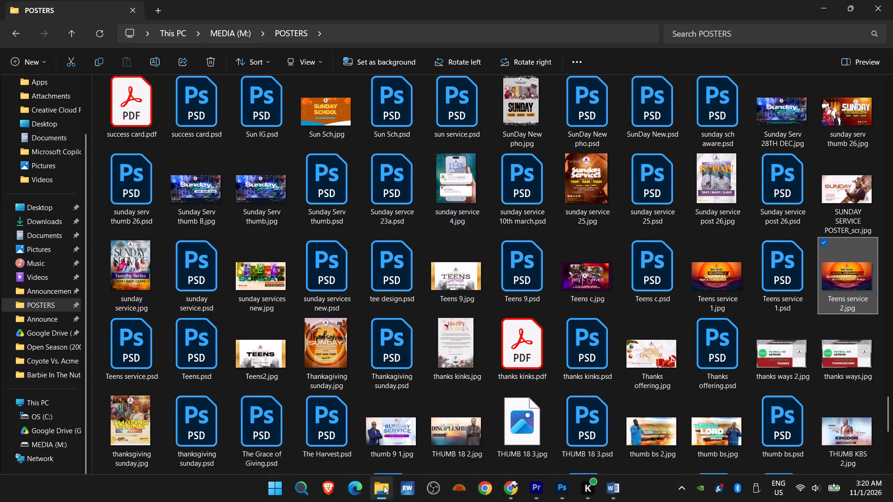
drag(840, 273, 564, 501)
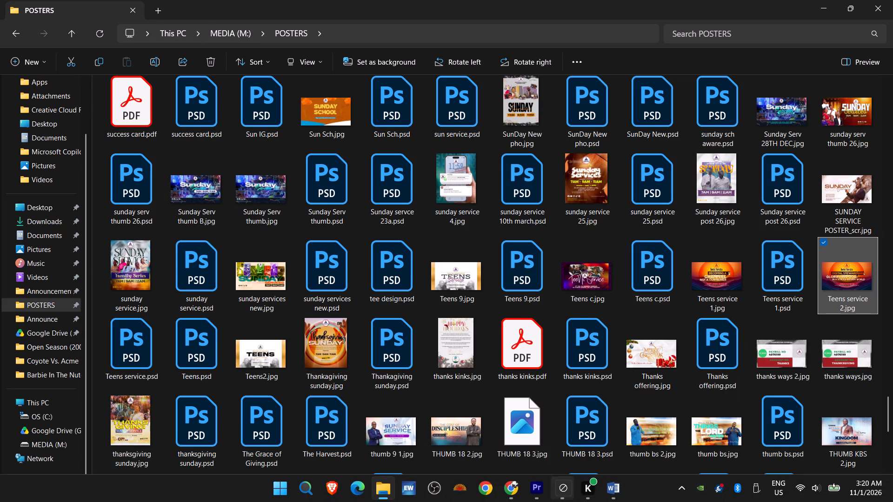
drag(564, 501, 516, 423)
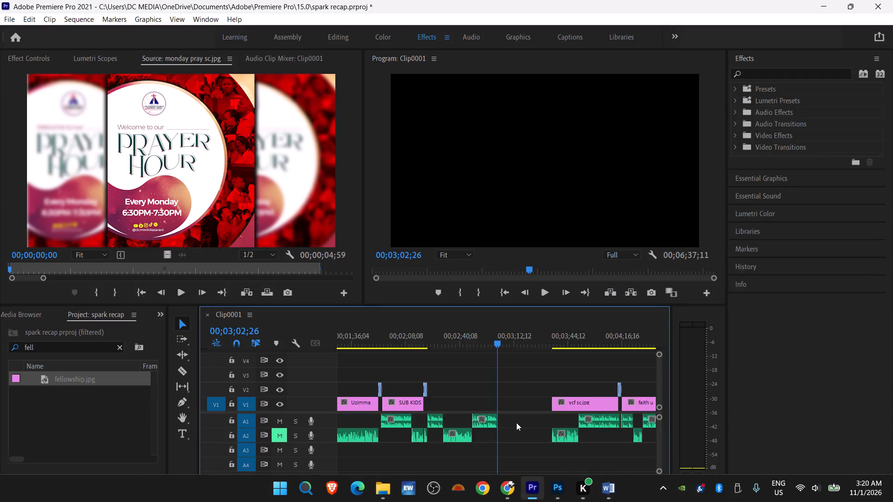
drag(516, 423, 466, 400)
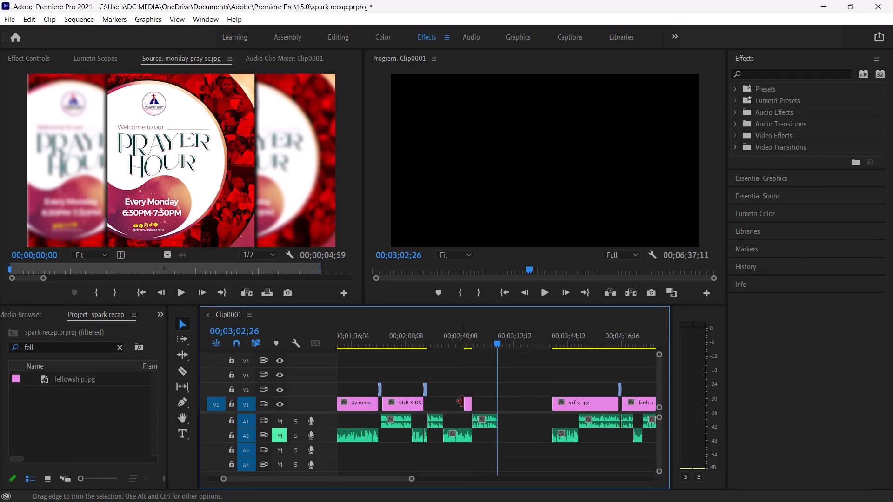
Extend both ends of Teens service 2.jpg on V1 so it spans from about 00;02;21 to 00;03;02;26.
drag(461, 402, 427, 411)
drag(413, 479, 392, 482)
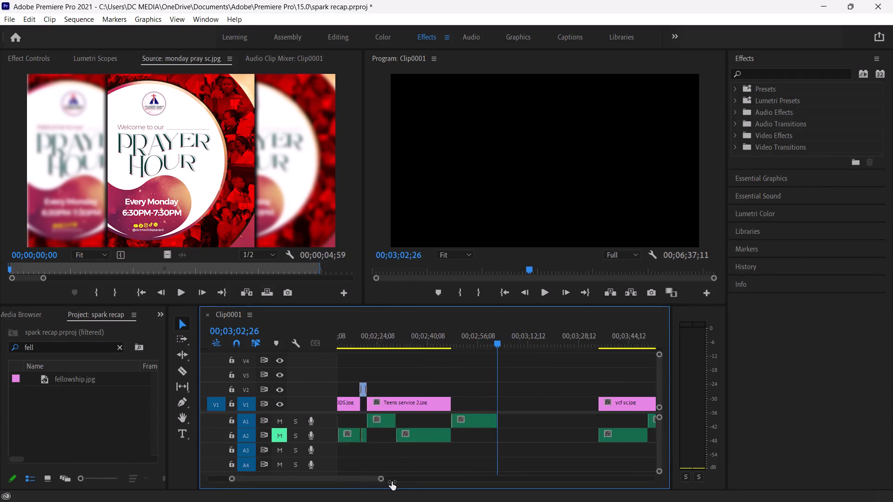
drag(392, 482, 386, 482)
drag(434, 398, 472, 395)
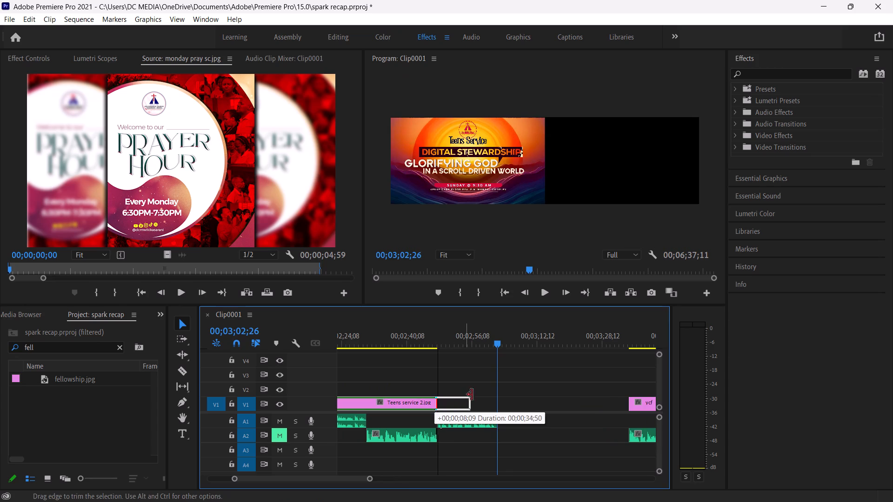
drag(472, 395, 494, 396)
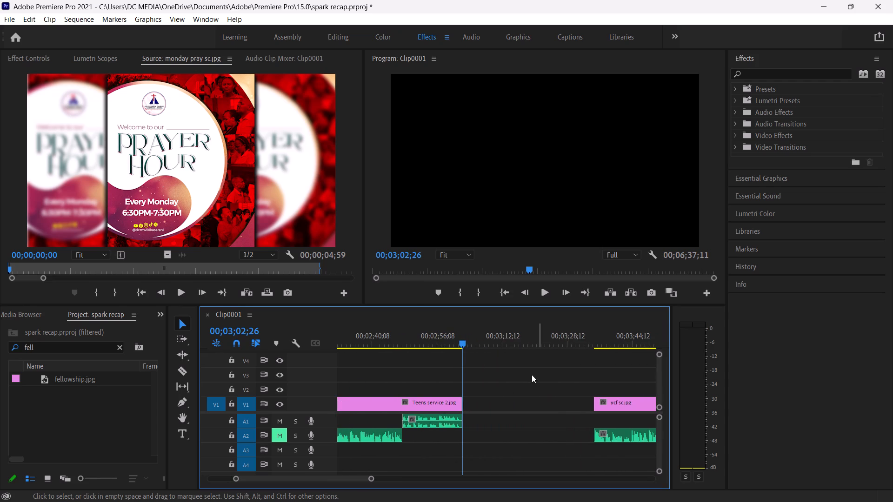
Duplicate the V2 transition clip before Teens service 2.jpg and place the copy over the image's end, starting at about 00;03;01;57.
scroll(514, 429, right, 1)
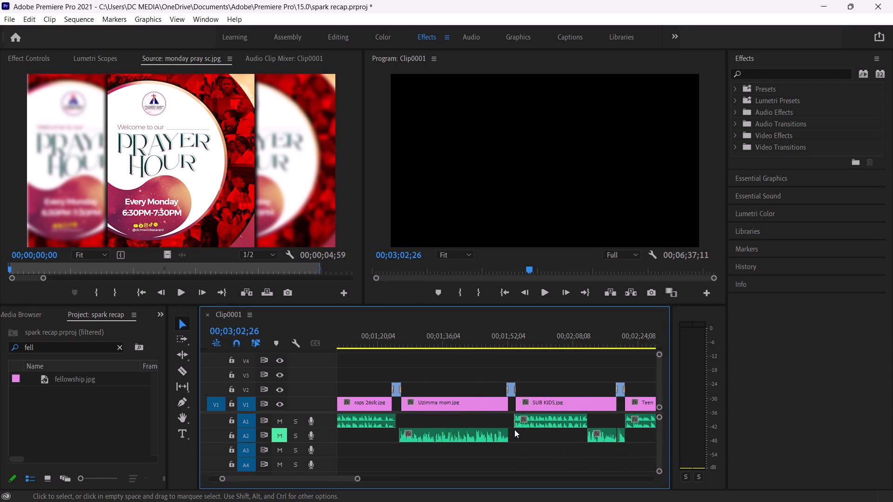
click(621, 395)
alt+drag(621, 395, 672, 383)
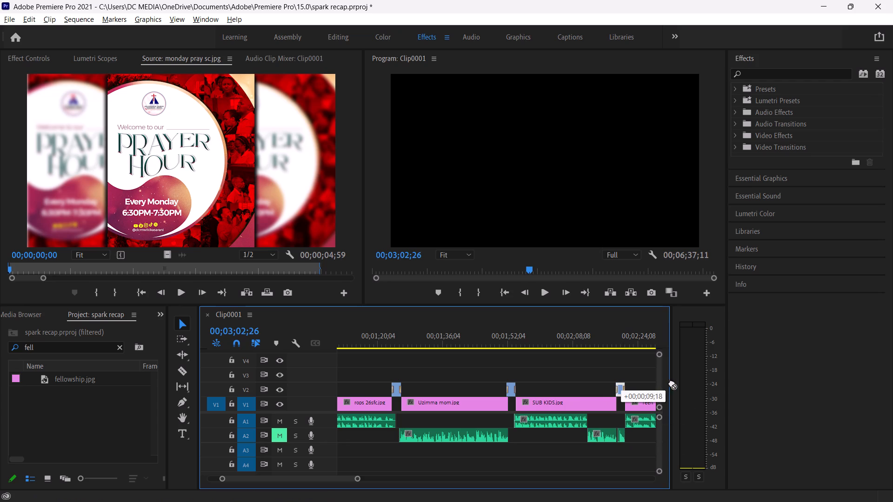
alt+drag(672, 383, 648, 389)
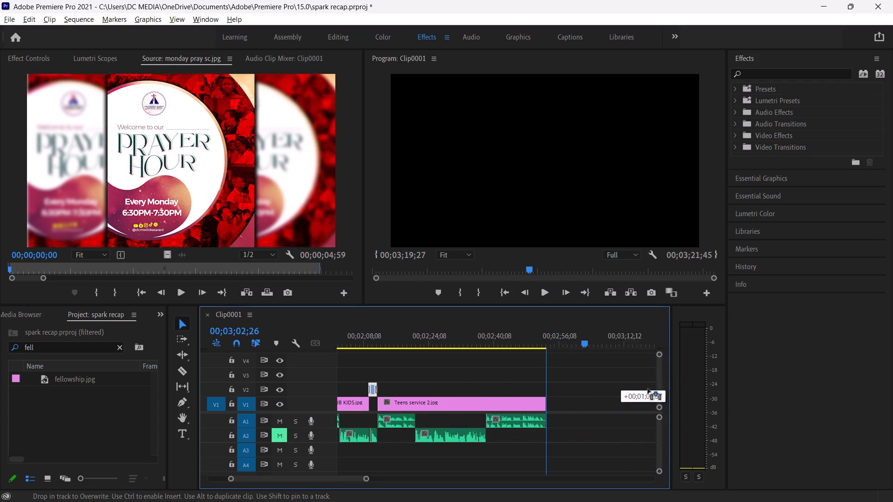
alt+drag(648, 389, 553, 390)
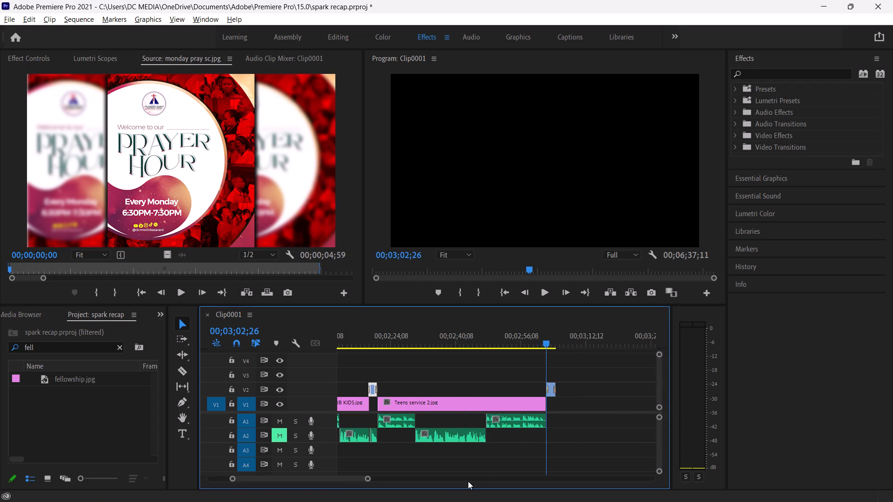
drag(367, 481, 334, 478)
drag(523, 386, 507, 385)
Play through the ending, and trim the A1 clip and Teens service 2.jpg to end at about 00;03;01;57.
click(453, 339)
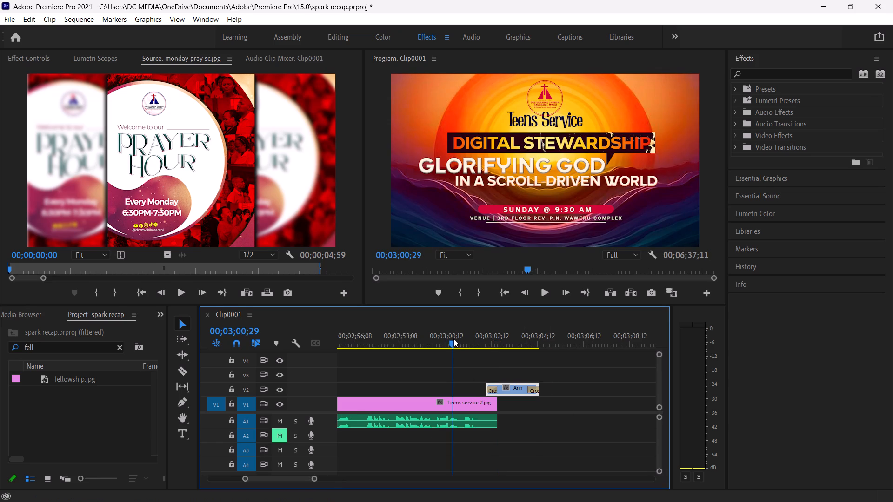
key(space)
key(space)
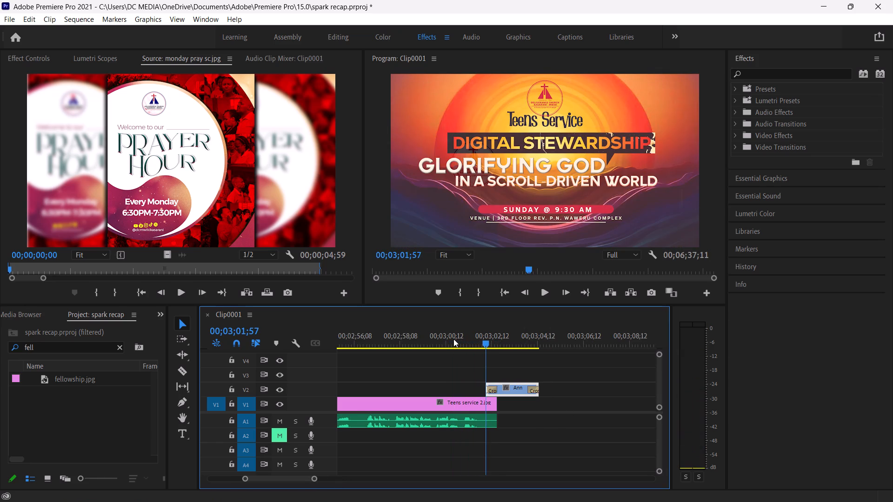
key(space)
key(space)
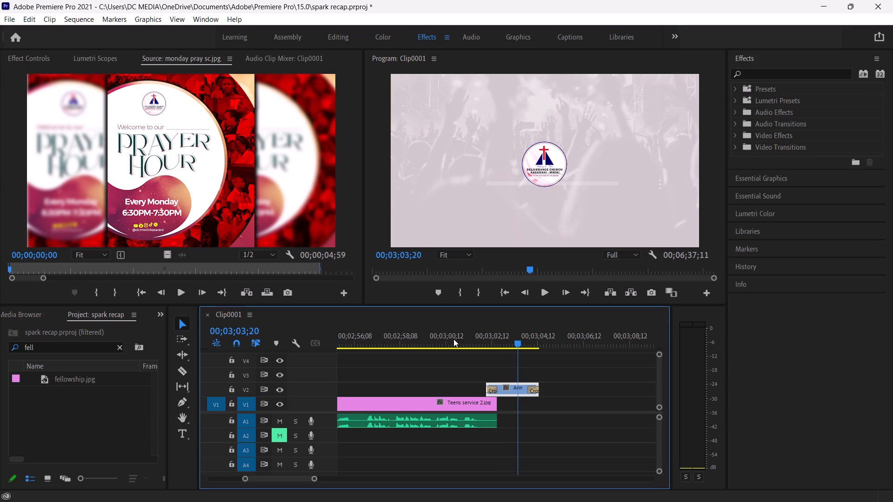
drag(497, 425, 493, 425)
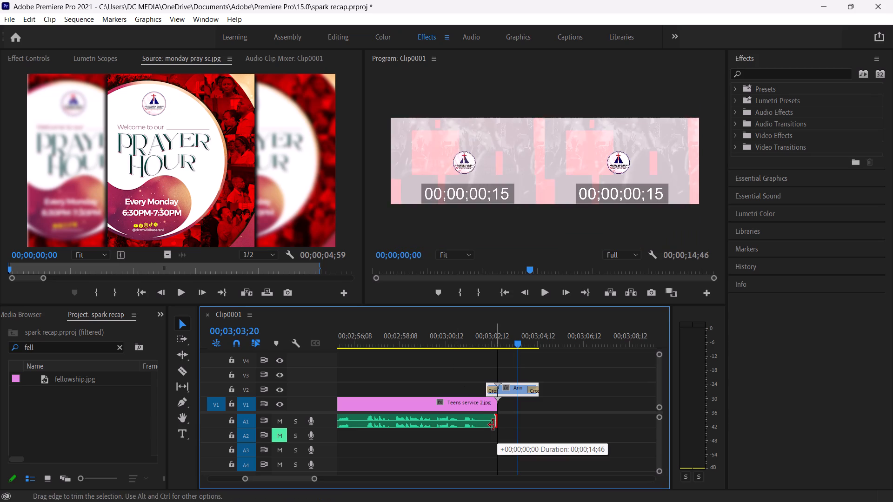
drag(493, 425, 490, 425)
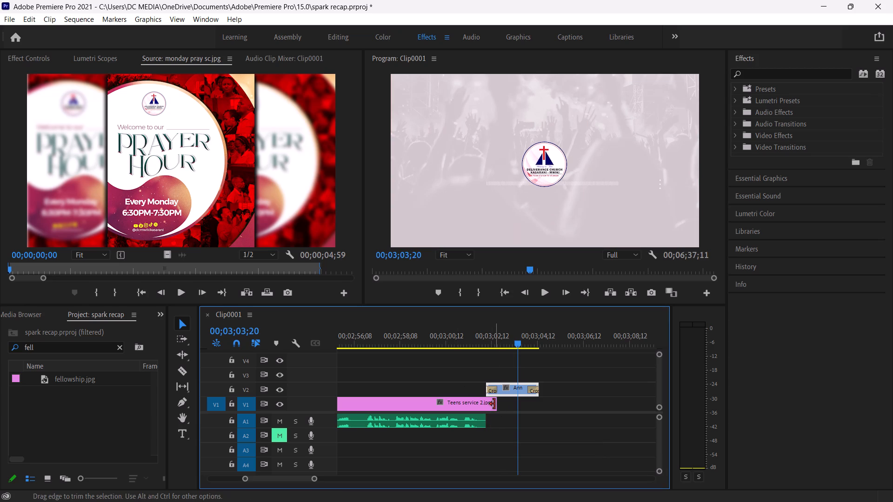
drag(494, 404, 485, 404)
Move the copied V2 transition about half a second earlier so it overlaps the trimmed end of Teens service 2.jpg.
drag(512, 387, 503, 386)
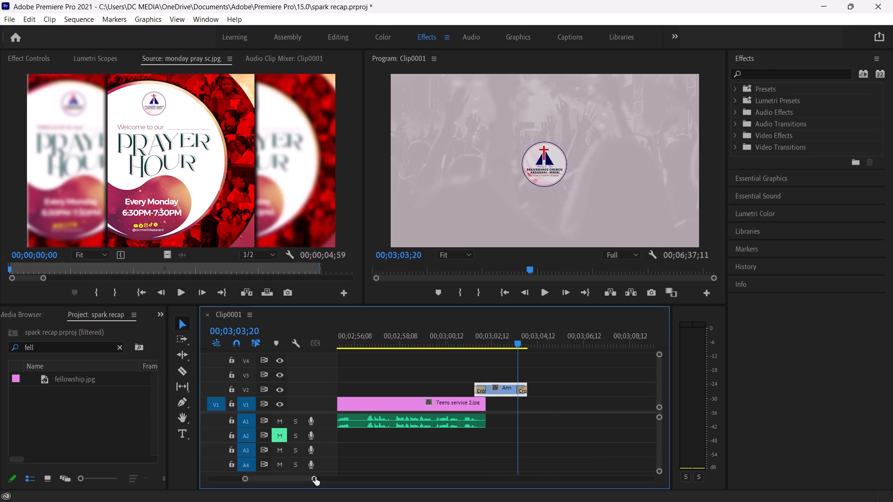
Move all clips from vcf sc.jpg onward about 00;00;31;23 earlier, starting at about 00;03;03;15 and keeping their original tracks.
drag(315, 477, 376, 478)
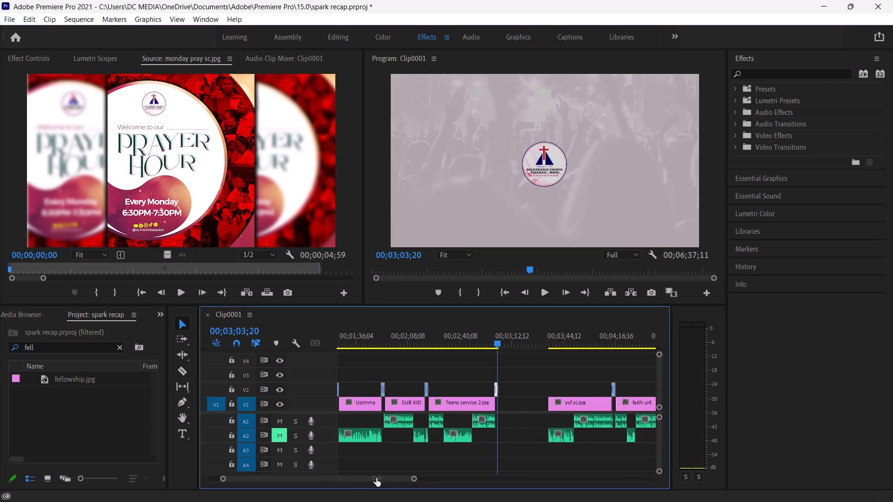
drag(376, 478, 391, 475)
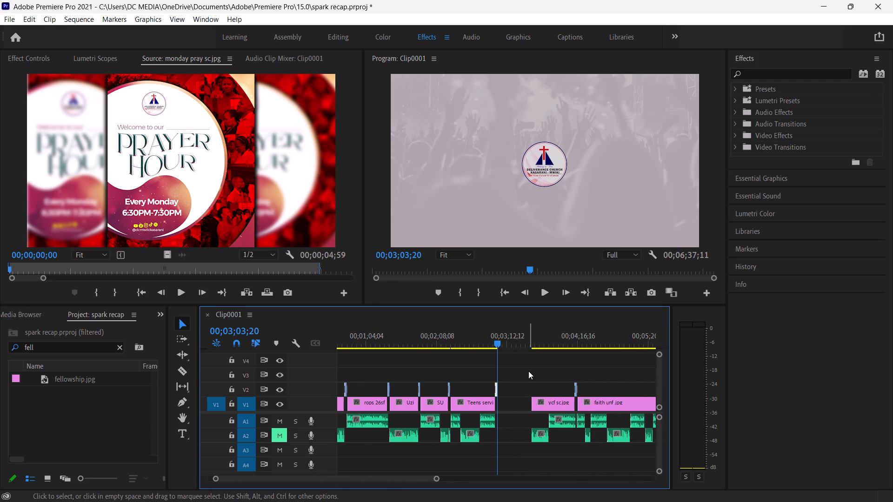
drag(528, 371, 662, 458)
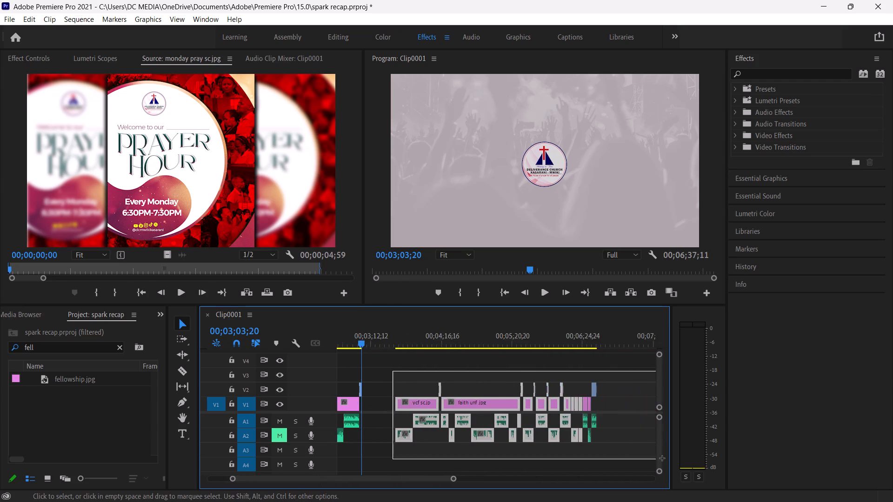
drag(662, 458, 587, 465)
scroll(473, 463, right, 1)
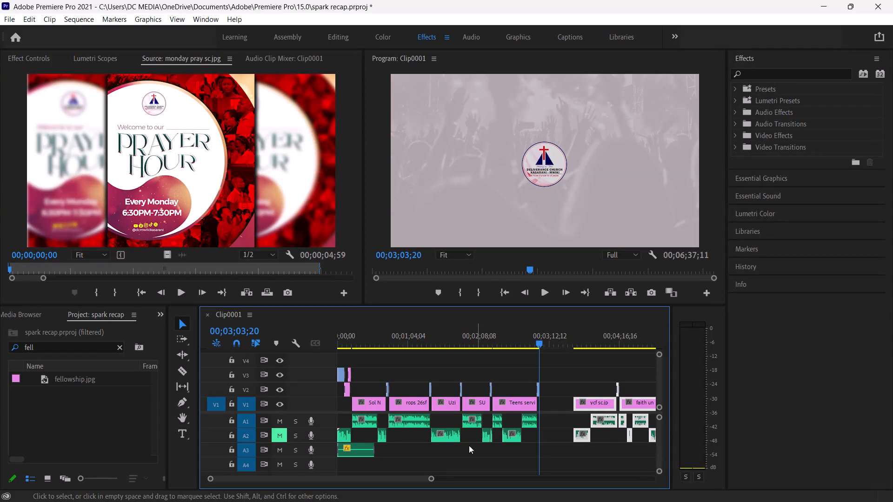
drag(429, 480, 376, 483)
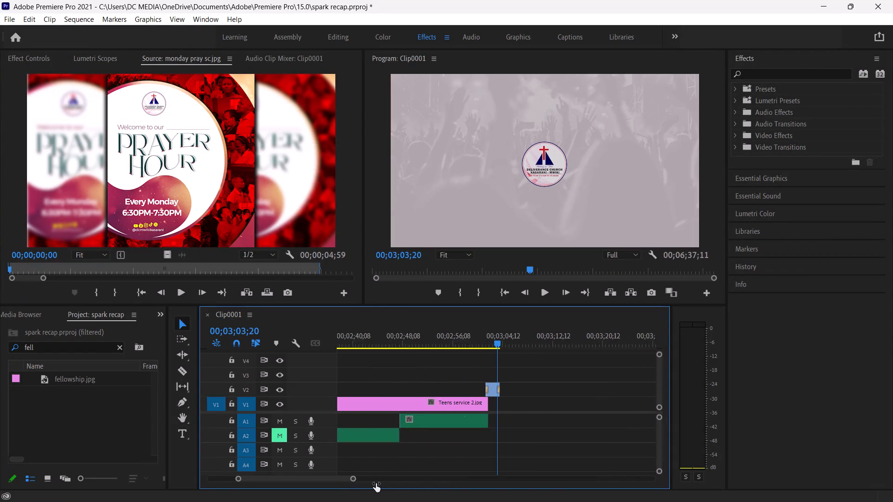
drag(376, 483, 363, 483)
scroll(597, 449, left, 2)
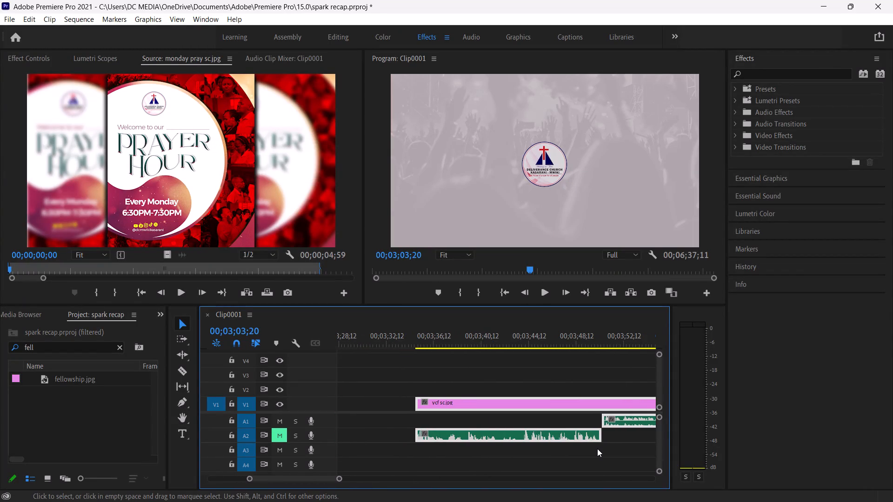
drag(513, 437, 364, 434)
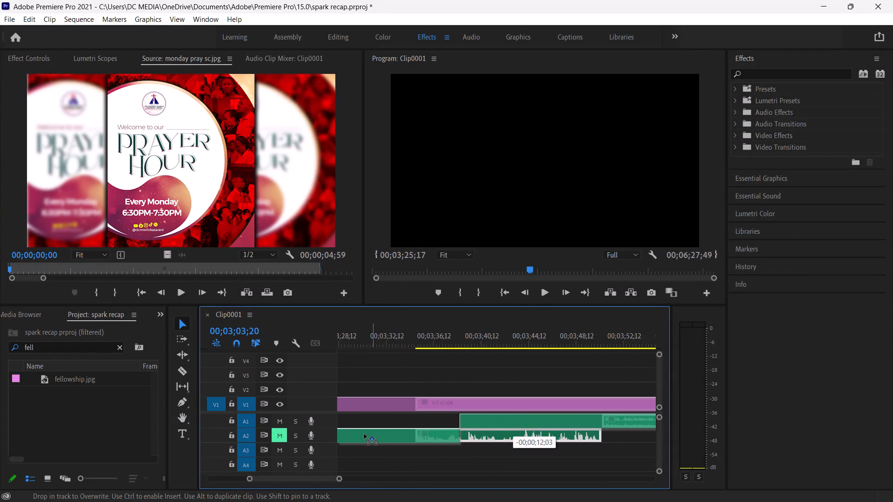
drag(364, 434, 333, 437)
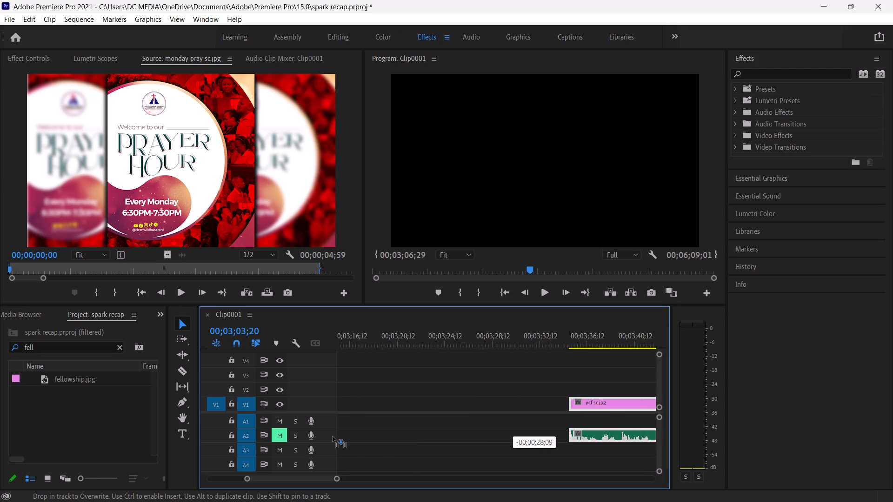
drag(333, 437, 502, 442)
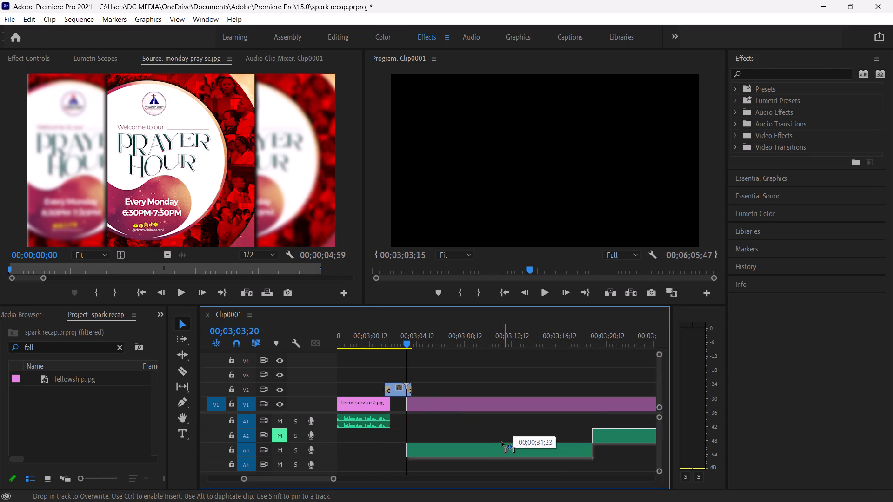
drag(502, 442, 500, 436)
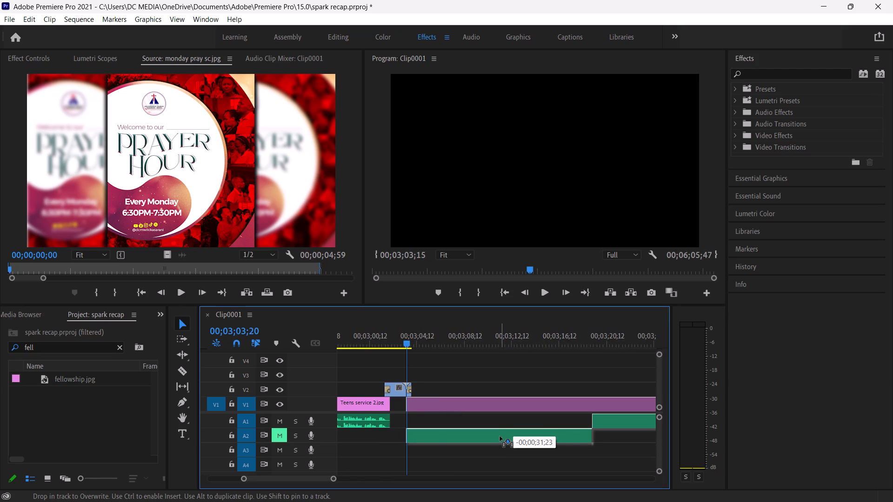
drag(500, 436, 500, 437)
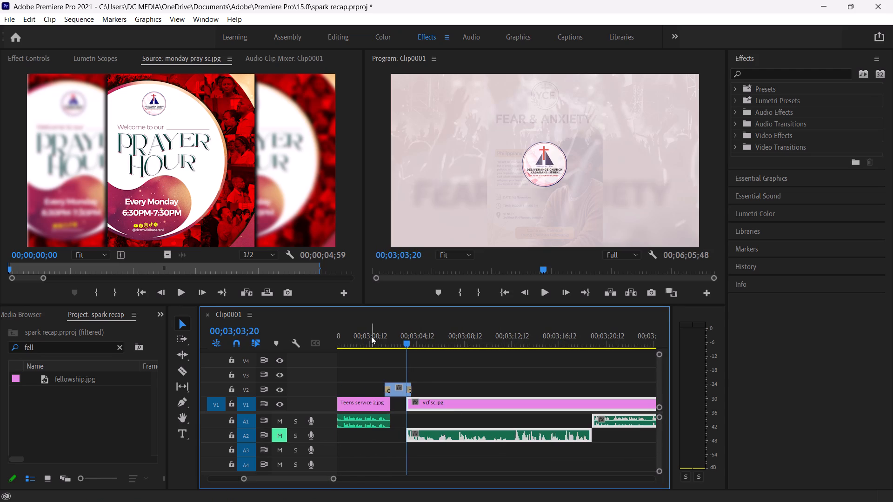
Play back the end of Teens service 2.jpg into its V2 transition, starting at about 00;03;00;15.
click(371, 336)
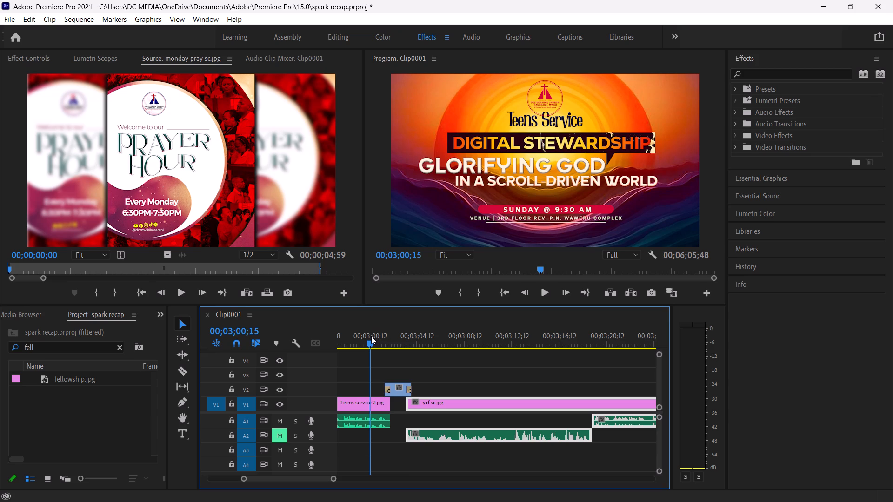
click(371, 336)
key(space)
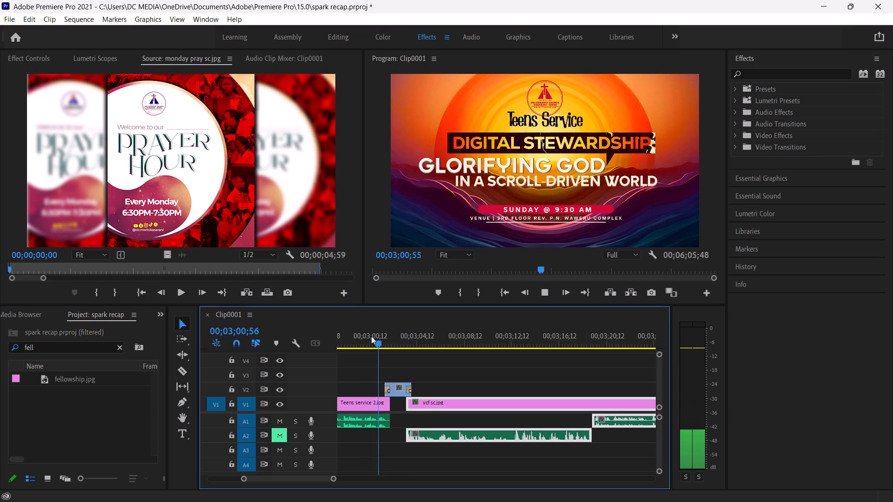
key(space)
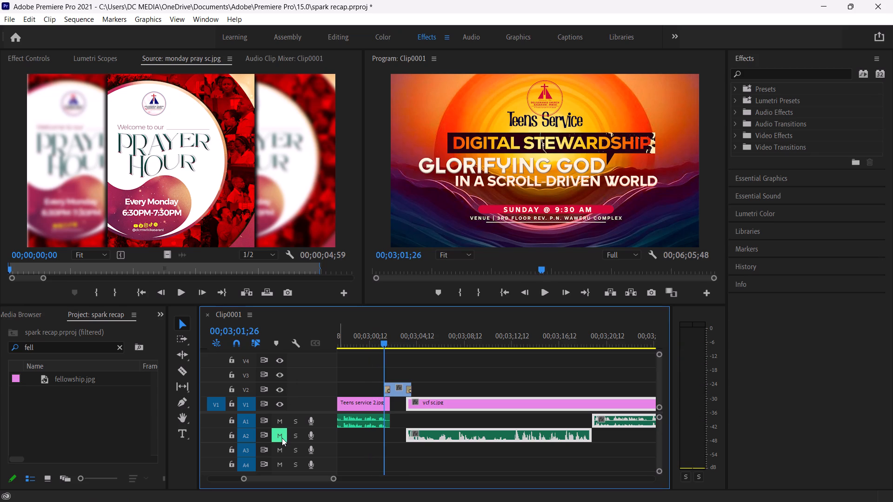
Unmute audio track A2.
click(282, 438)
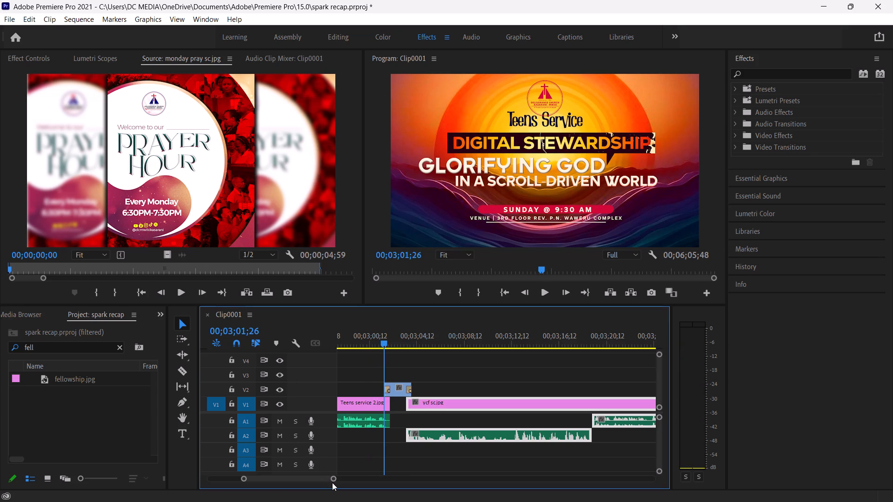
Apply the default transitions to every clip in the sequence.
click(333, 482)
drag(334, 479, 435, 476)
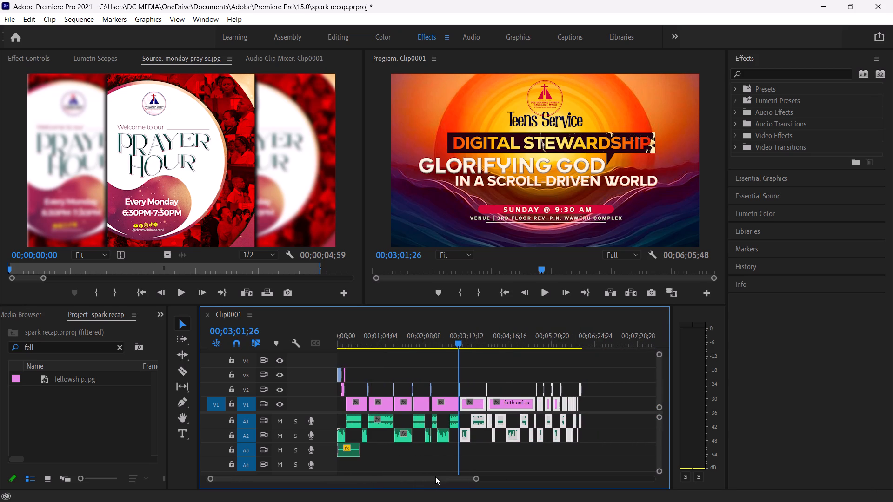
click(502, 370)
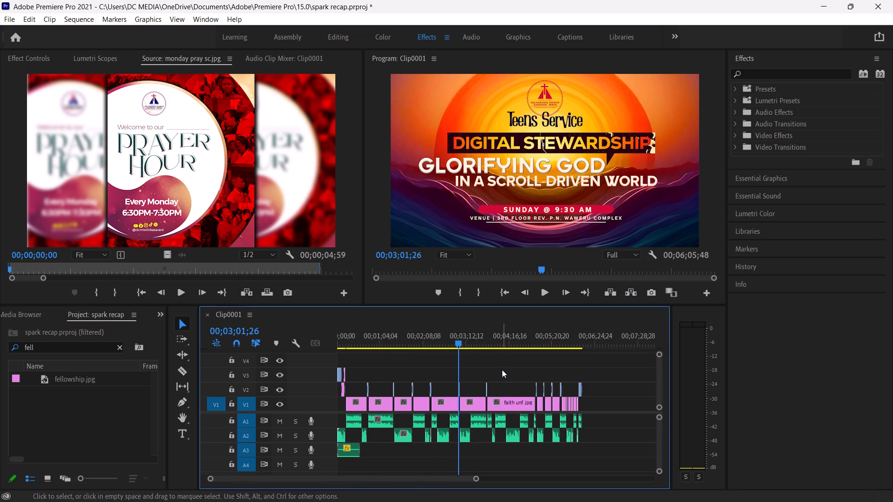
key(ctrl+a)
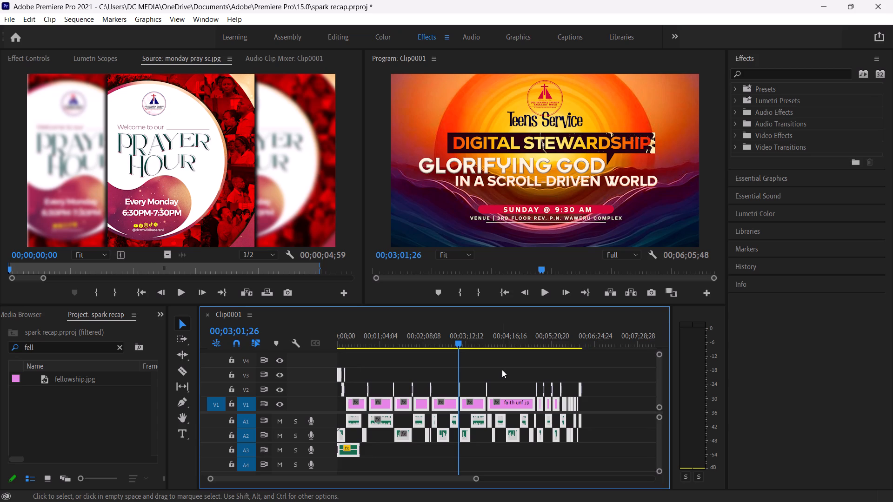
key(ctrl+d)
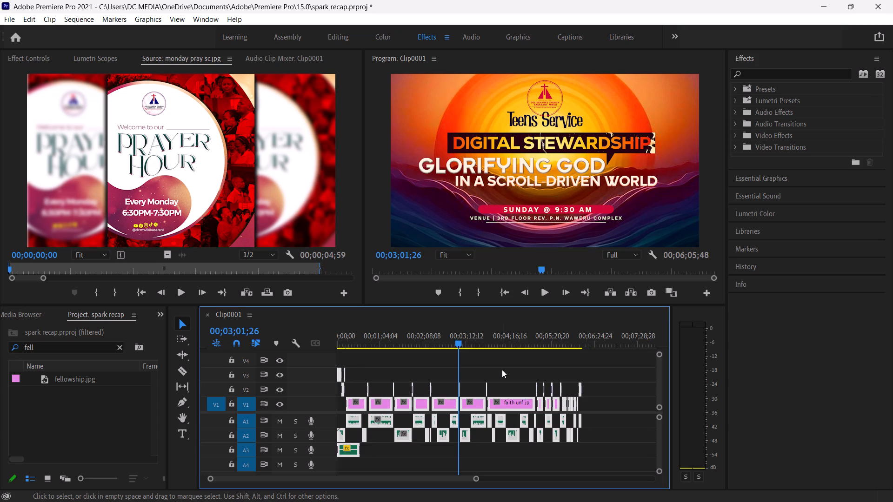
click(502, 370)
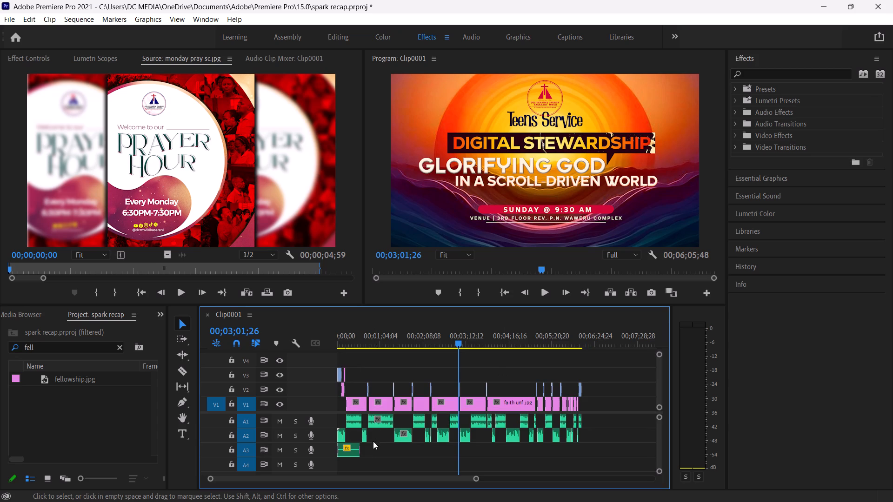
Extend the A3 music clip's end to about 00;01;54 and play a moment of the mix at about 00;01;32.
drag(356, 452, 569, 456)
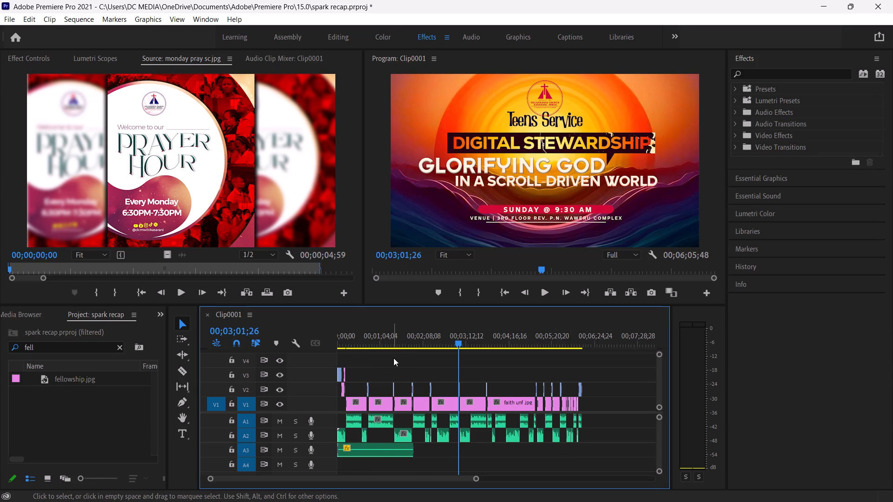
click(399, 342)
key(space)
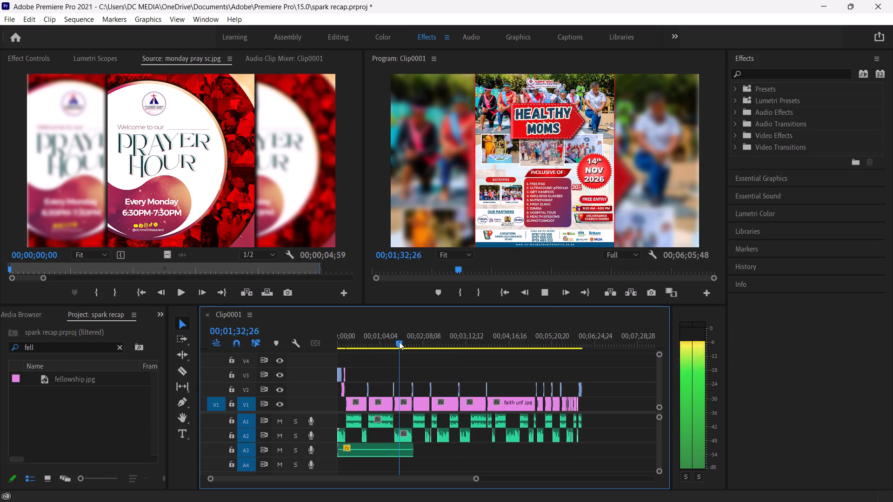
key(space)
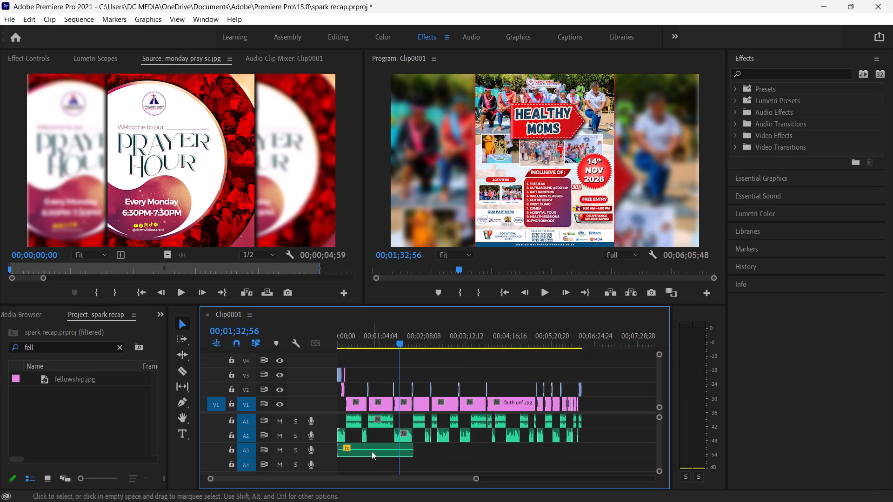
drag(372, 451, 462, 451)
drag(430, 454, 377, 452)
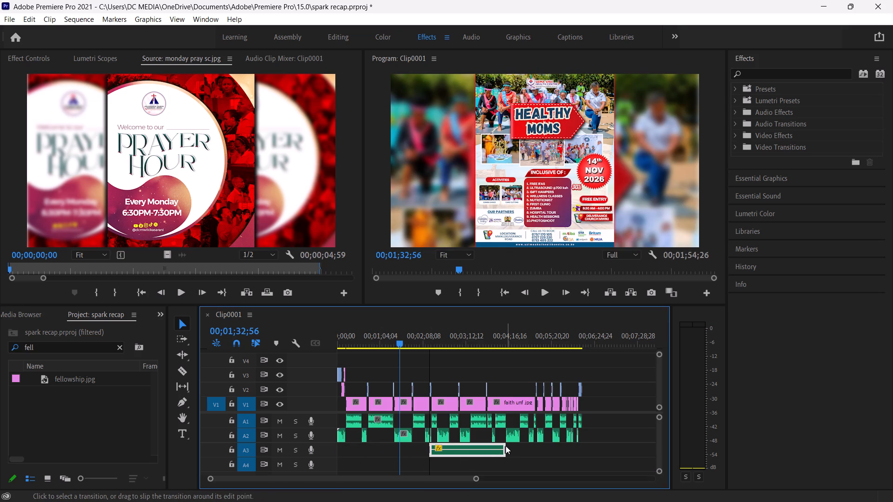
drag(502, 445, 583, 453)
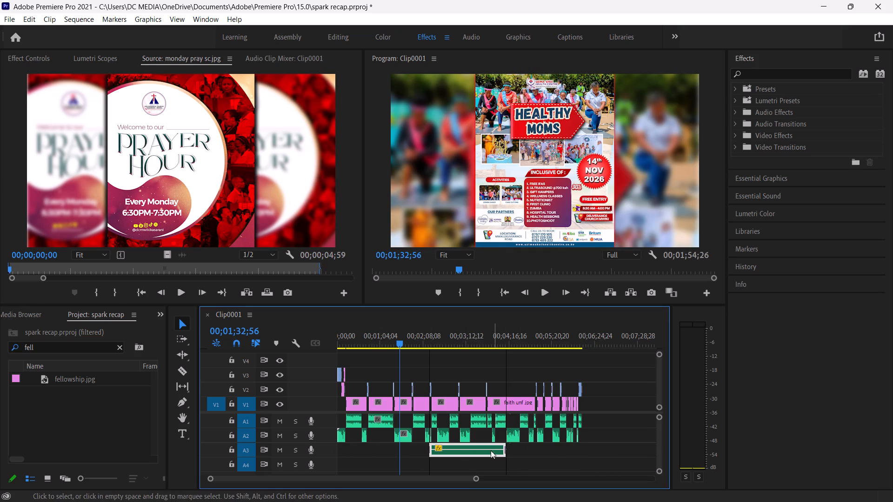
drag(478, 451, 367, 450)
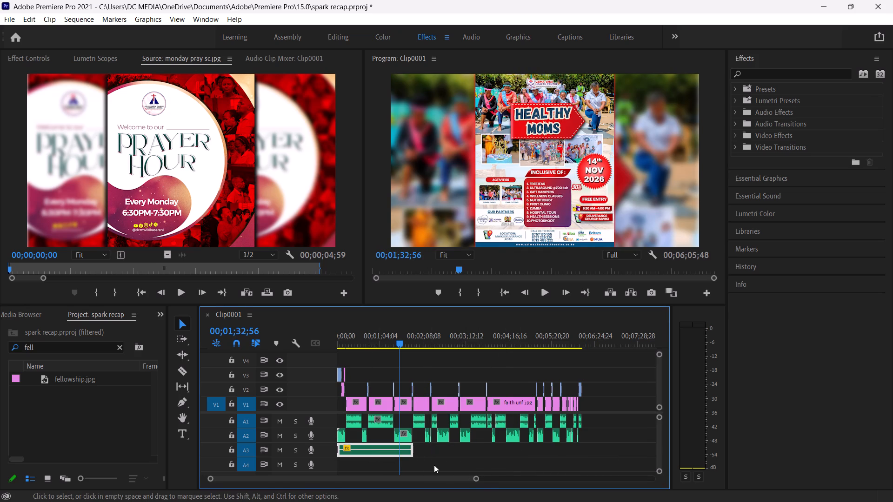
Trim the end of the A3 music clip back to about 00;01;38, under the Uzimma mom poster.
drag(477, 480, 426, 480)
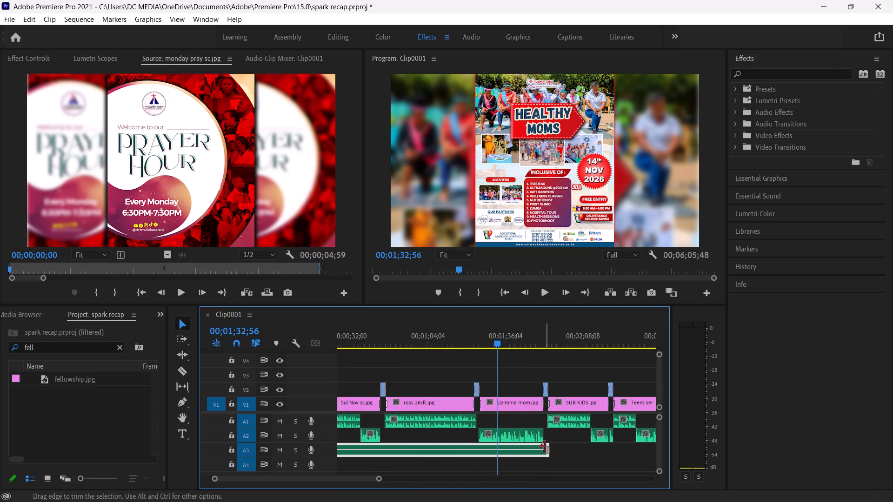
drag(544, 448, 507, 449)
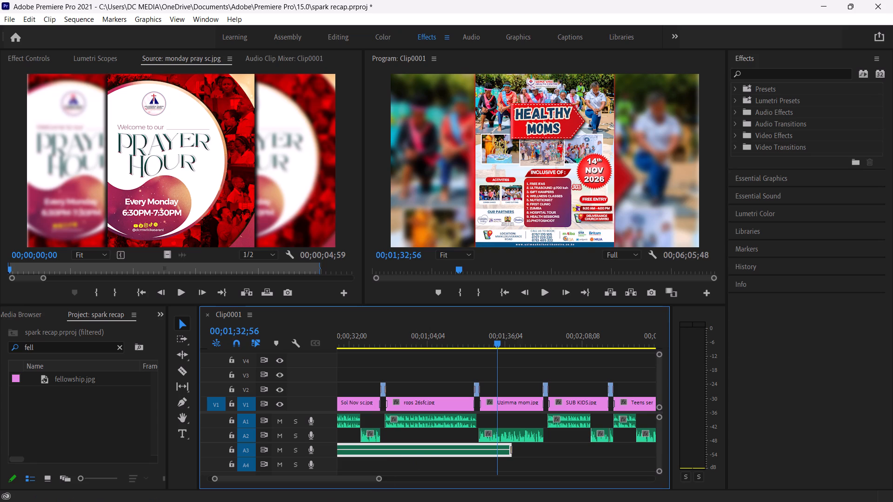
Duplicate the music clip on A3, placing the copy directly after the original at about 00;01;38.
drag(380, 479, 403, 475)
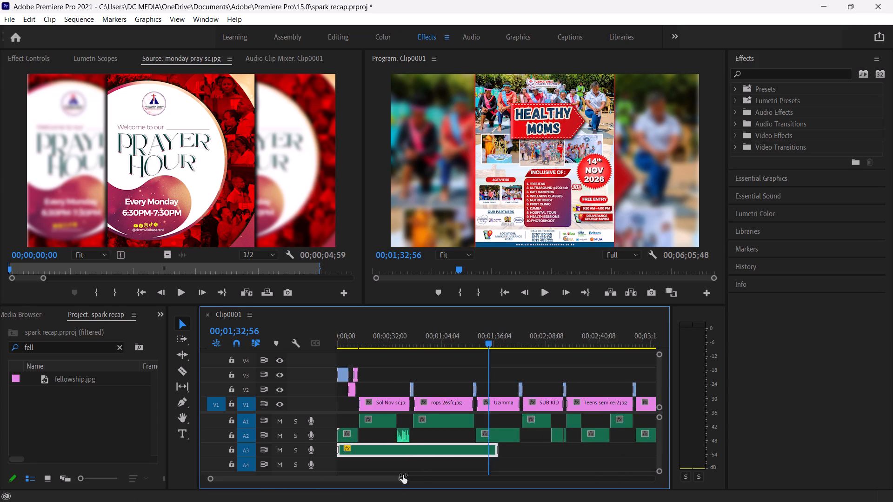
drag(403, 475, 429, 474)
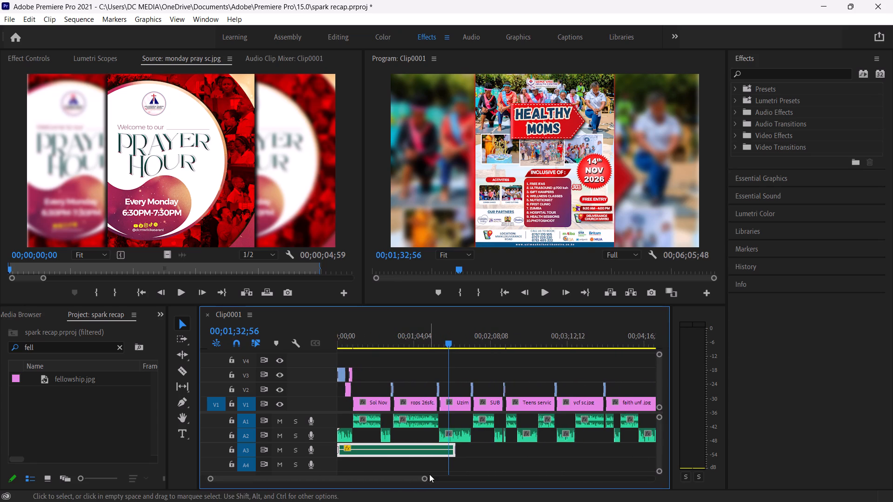
click(479, 456)
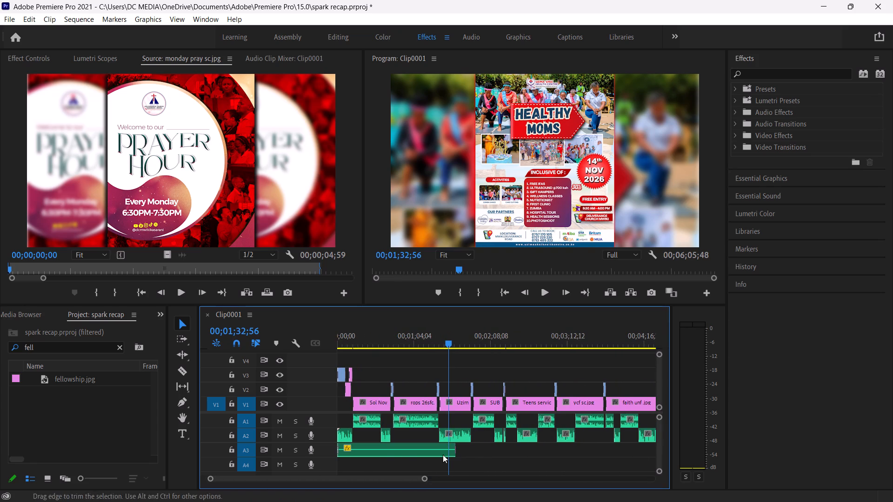
click(409, 450)
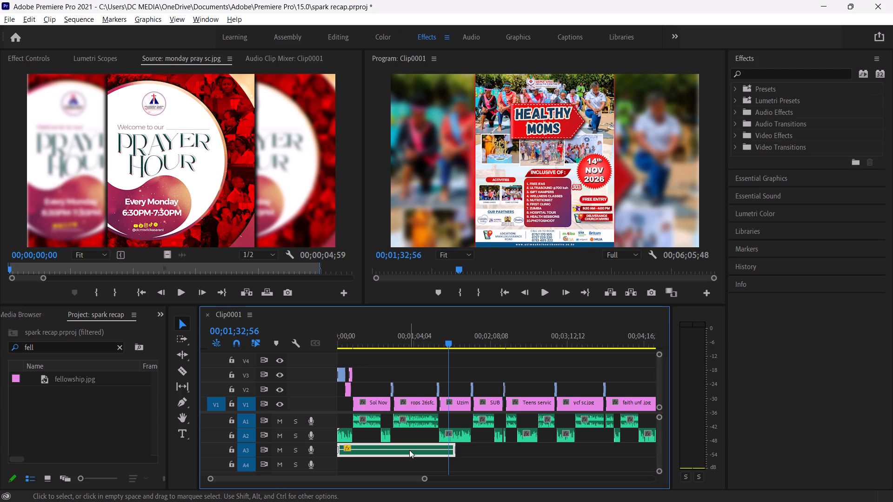
alt+drag(409, 450, 510, 456)
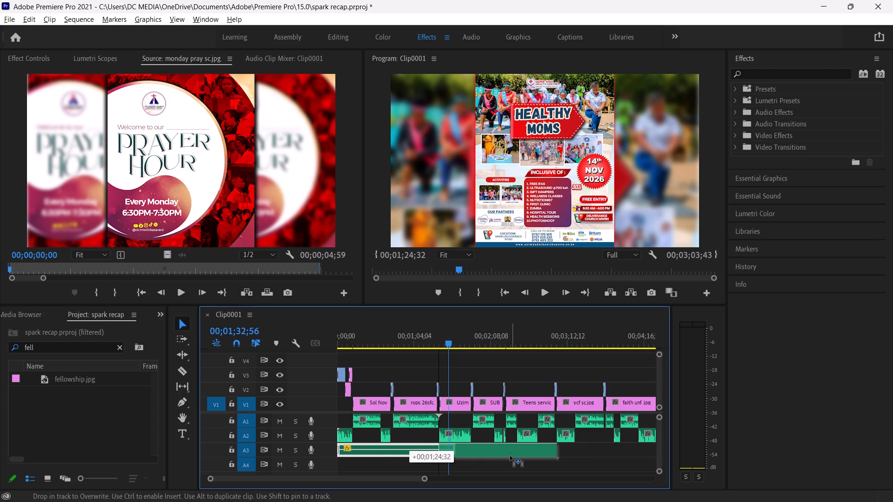
alt+drag(510, 456, 526, 456)
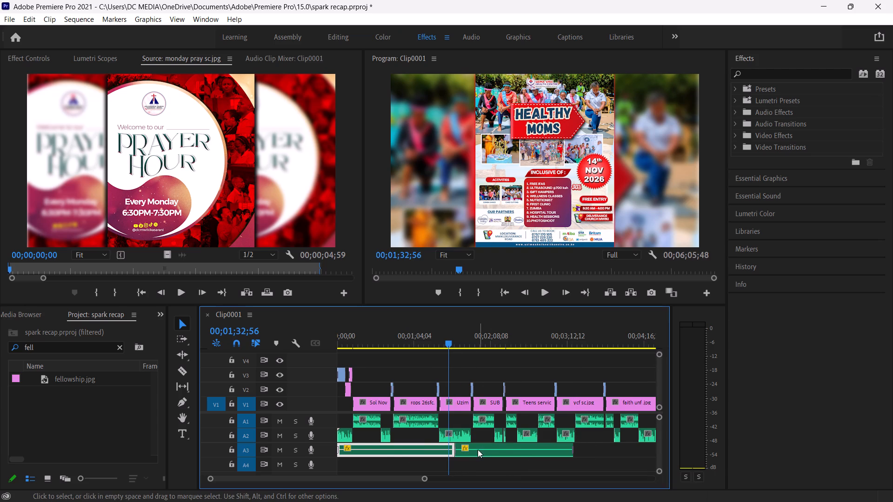
Trim about 19 seconds off the start of the copied music clip and place it directly against the first A3 clip's end.
drag(494, 447, 510, 447)
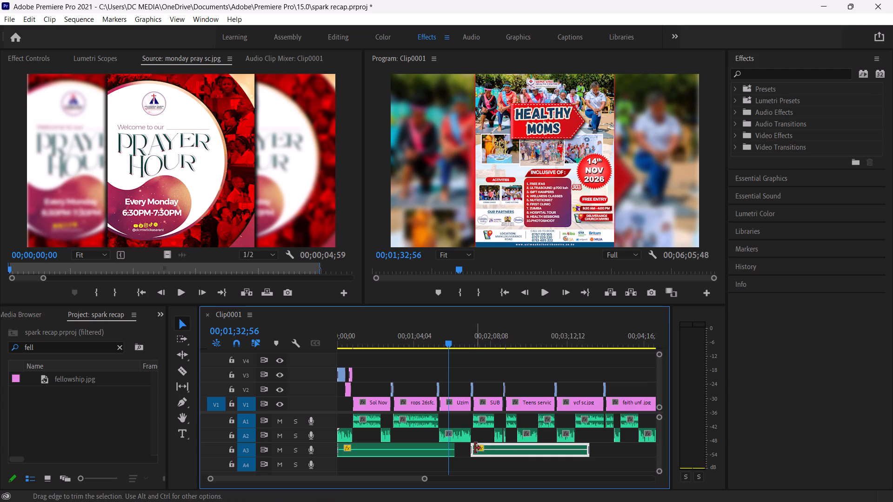
drag(473, 448, 492, 448)
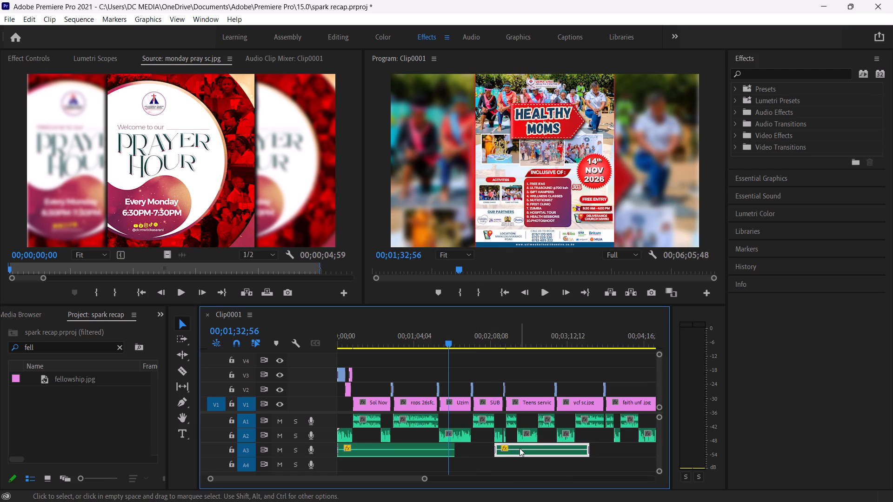
drag(520, 448, 481, 449)
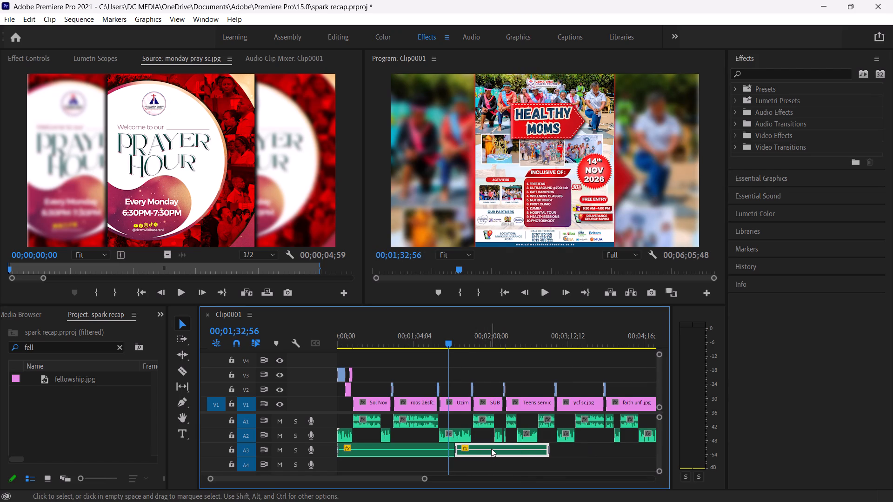
Duplicate the shortened music clip twice along A3, starting the copies at about 00;02;57 and 00;04;14;46 so the music continues without gaps.
alt+drag(491, 449, 580, 450)
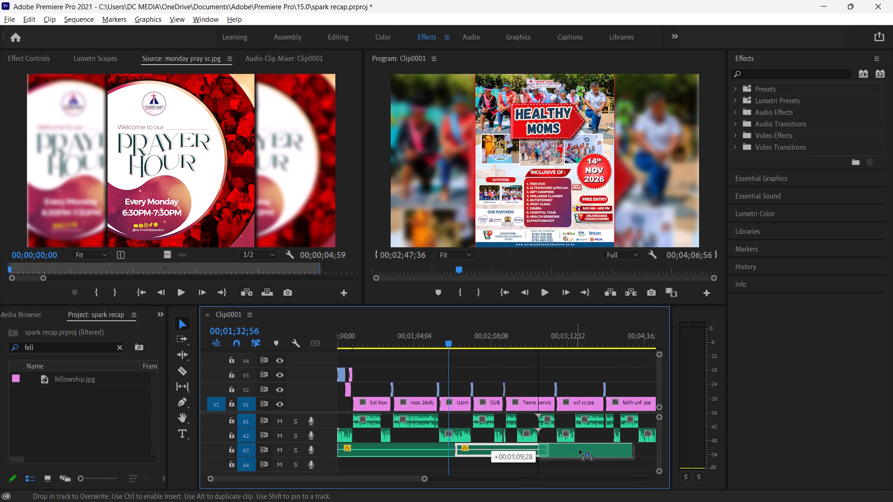
alt+drag(580, 450, 585, 450)
alt+drag(585, 450, 635, 449)
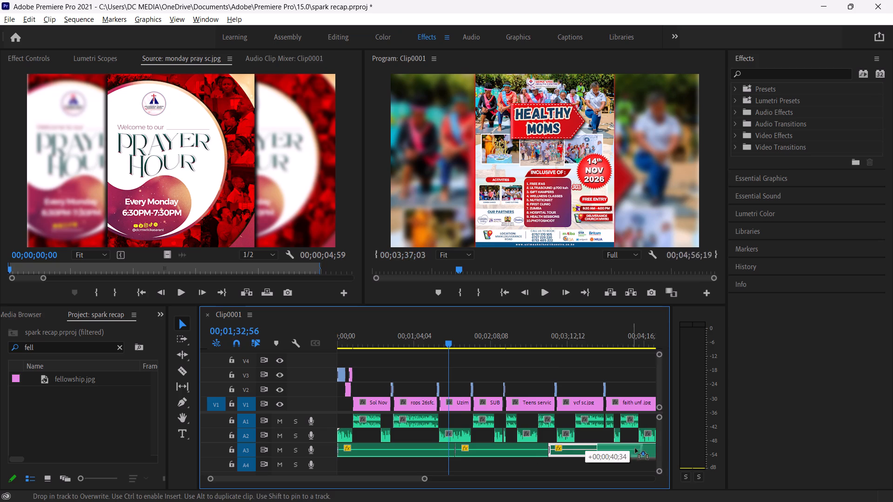
alt+drag(635, 449, 575, 451)
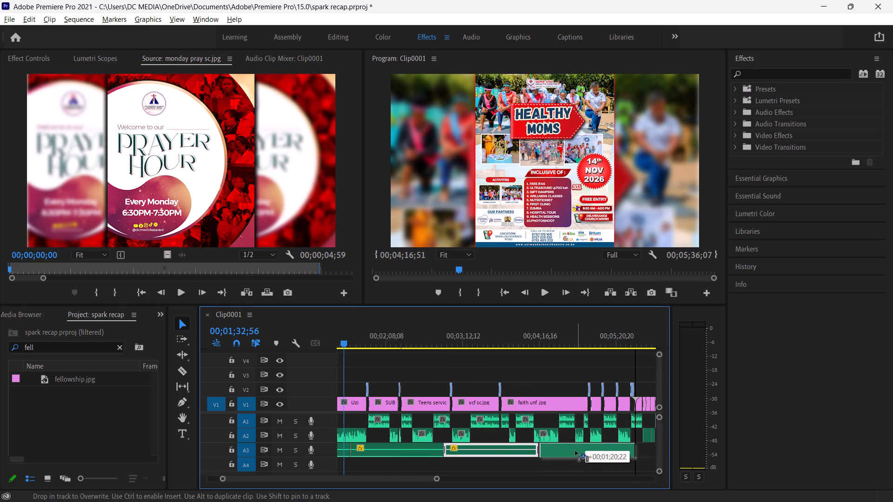
alt+drag(575, 451, 574, 451)
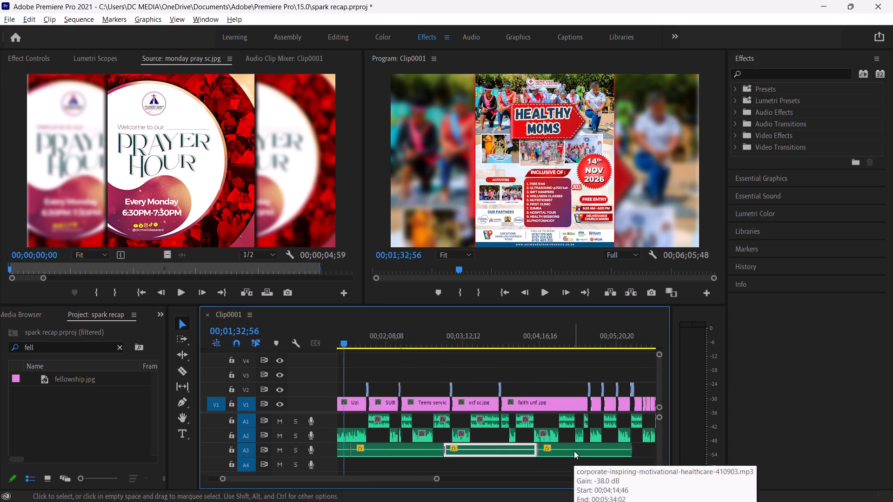
Duplicate the last A3 music clip to start at about 00;05;53, and move that copy onto track A4.
alt+drag(574, 451, 659, 449)
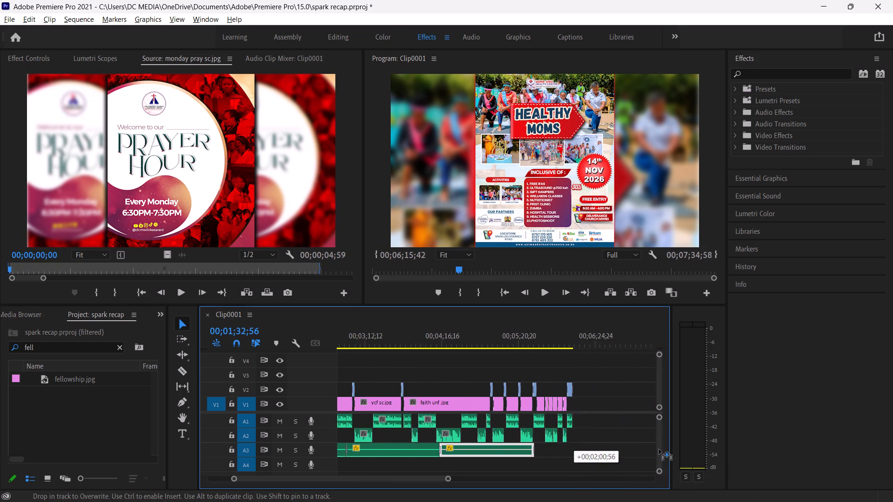
alt+drag(659, 449, 574, 452)
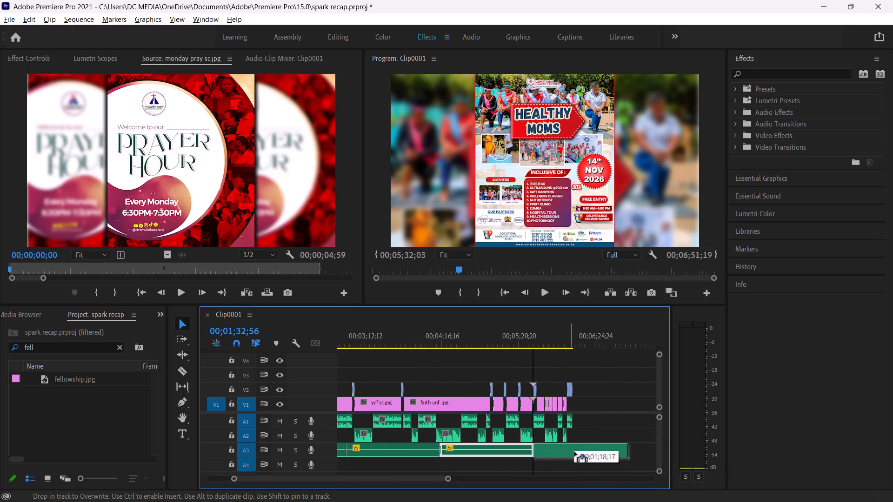
alt+drag(574, 452, 596, 452)
click(602, 450)
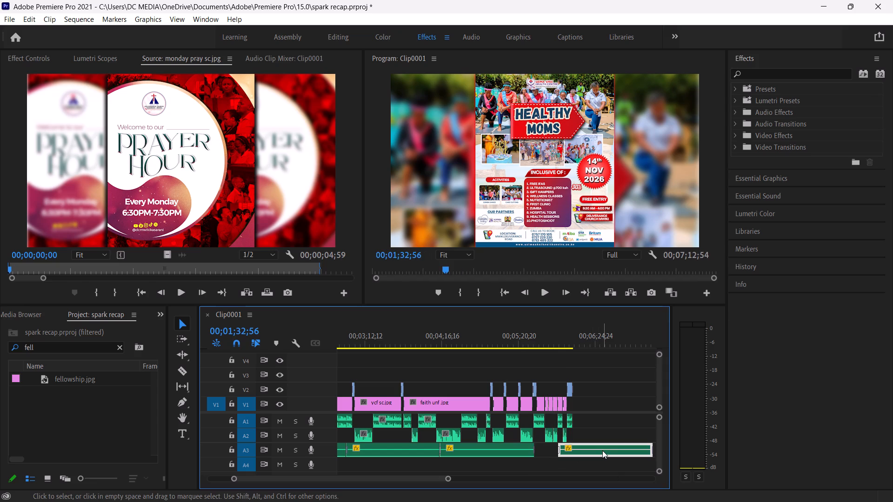
drag(602, 450, 590, 463)
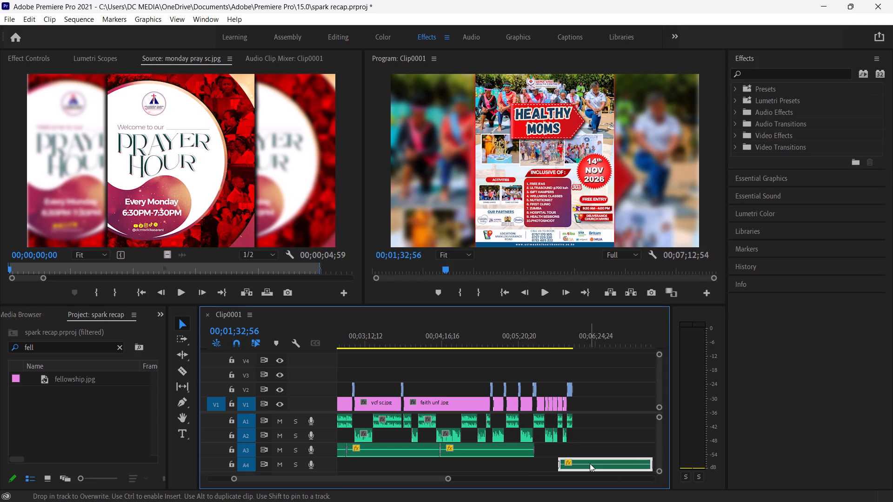
Extend the A4 music copy's end, align it to finish at about 00;06;09, trim its start to about 00;05;36, and move it onto A3.
drag(590, 463, 535, 466)
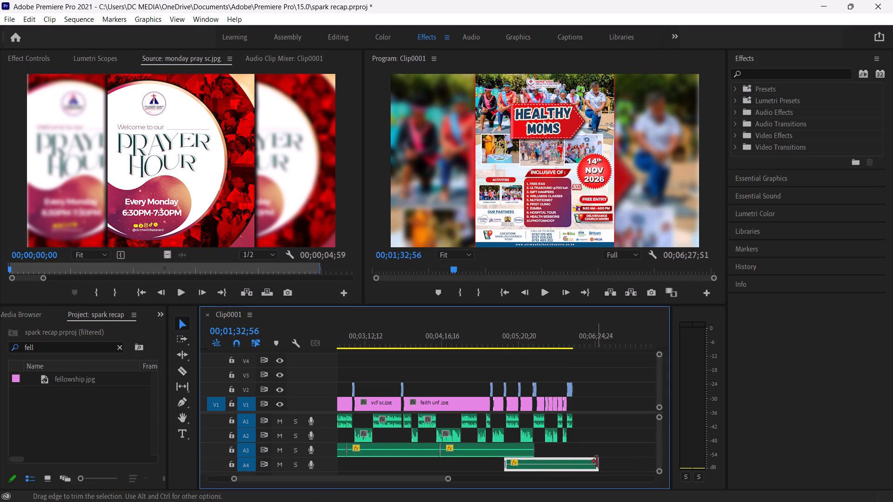
drag(597, 462, 647, 463)
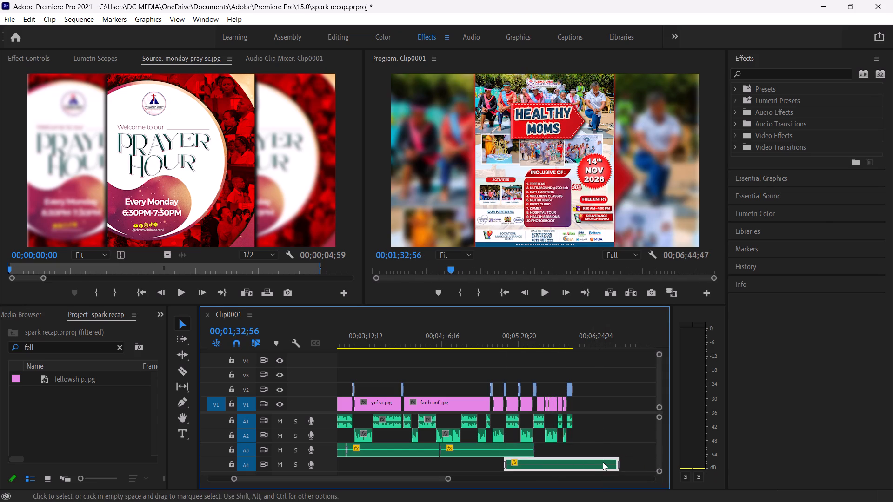
drag(602, 462, 561, 458)
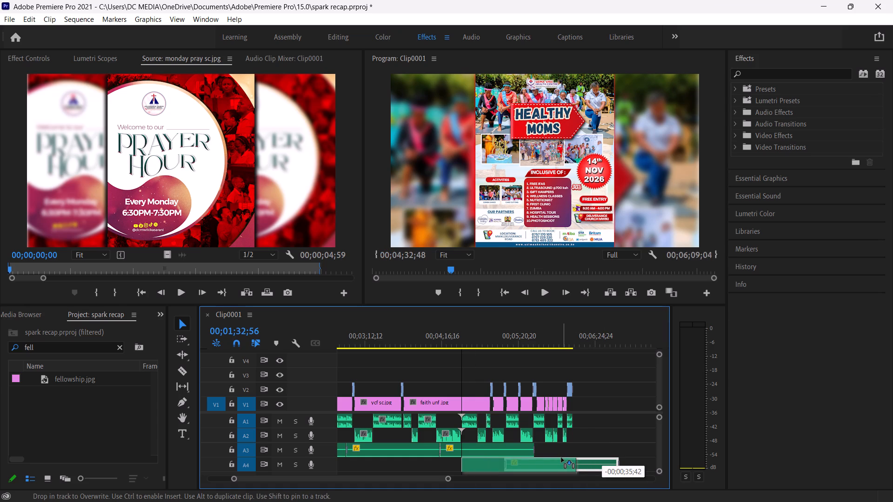
drag(561, 458, 558, 458)
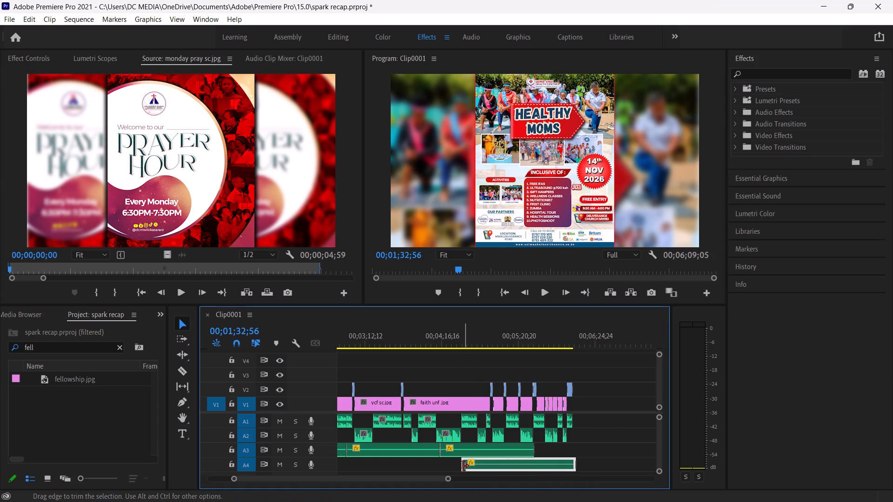
drag(463, 466, 540, 466)
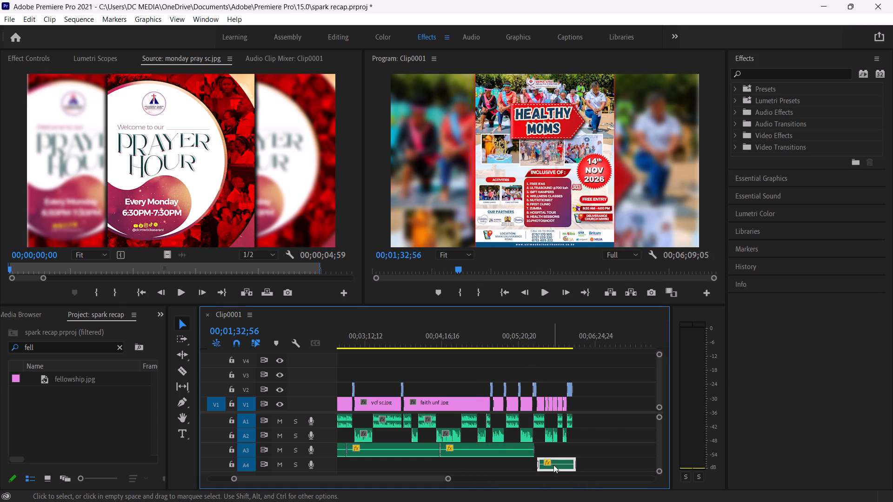
drag(559, 463, 559, 454)
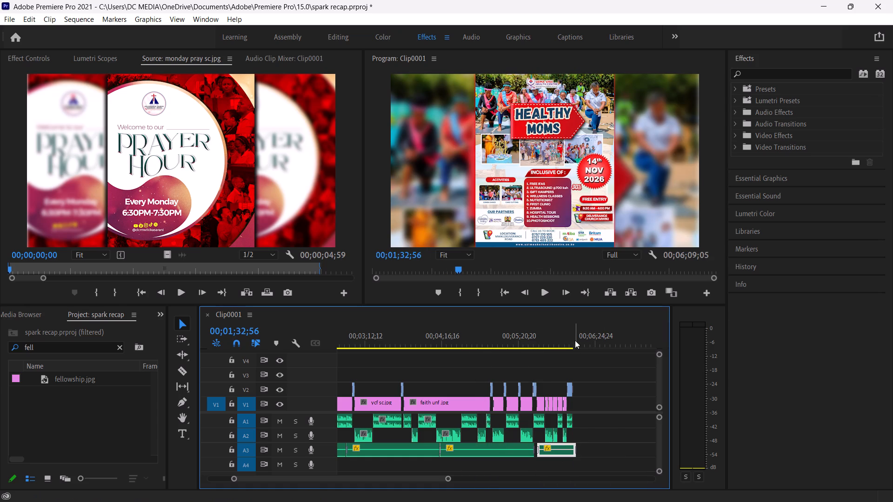
Shift the last A3 music clip one second earlier so it ends at about 00;06;08.
click(565, 339)
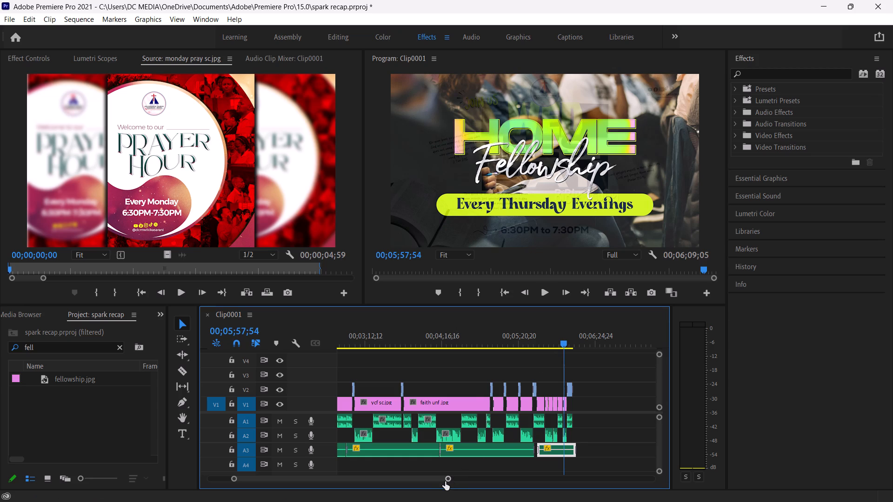
drag(445, 482, 388, 487)
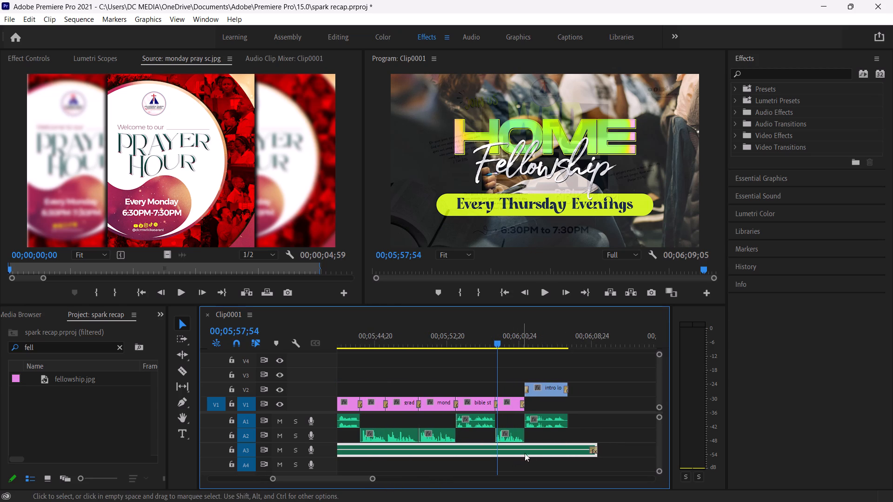
drag(533, 449, 512, 449)
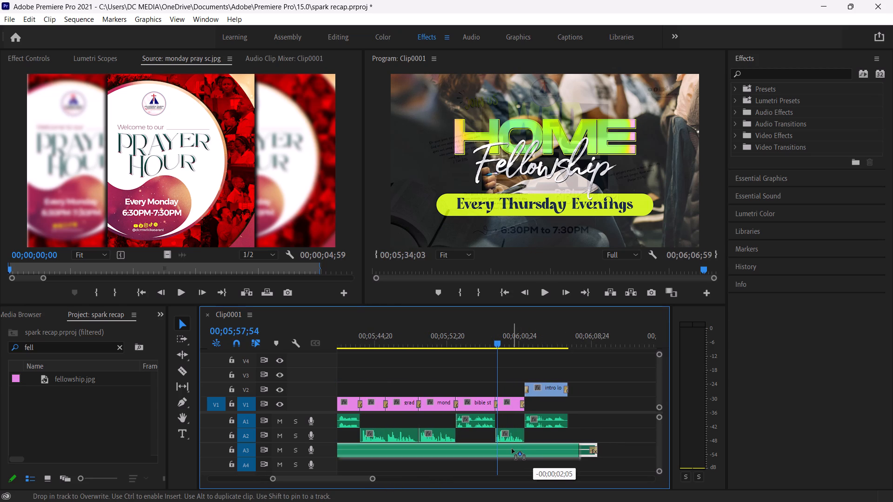
drag(512, 449, 520, 449)
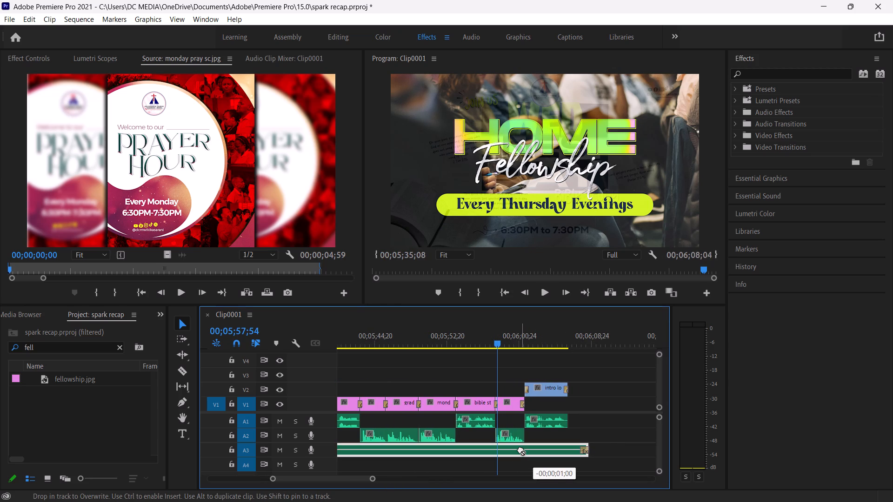
Play back the sequence's ending, solo music track A3, and replay it from about 00;05;45.
key(space)
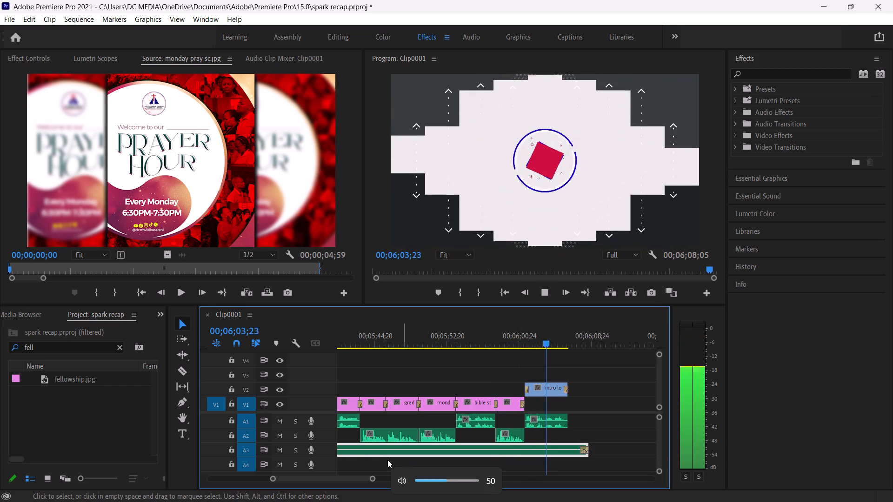
click(292, 451)
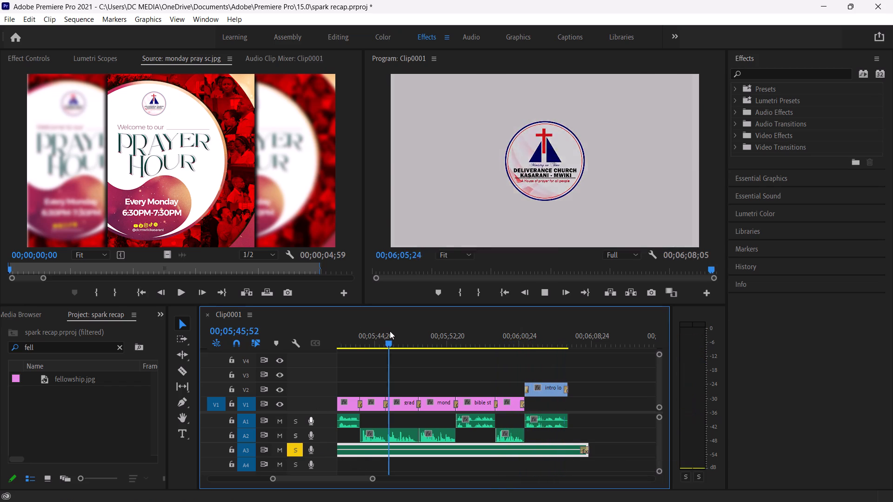
click(390, 331)
key(space)
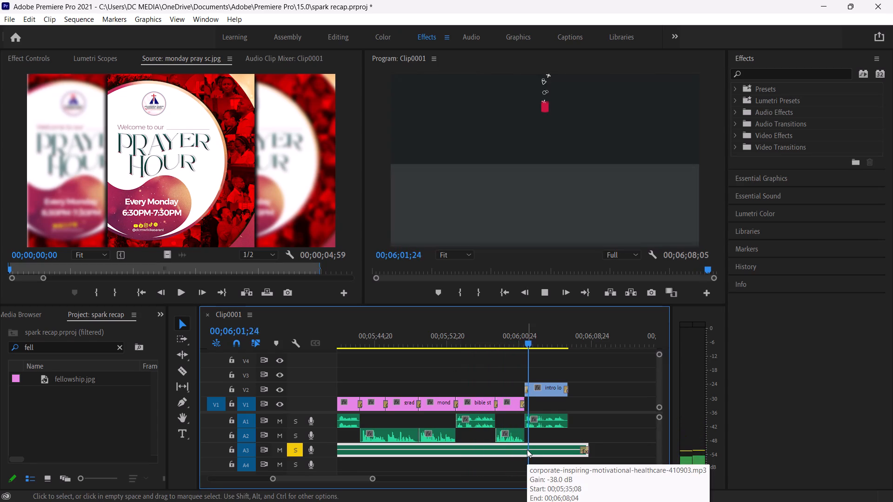
key(space)
key(space)
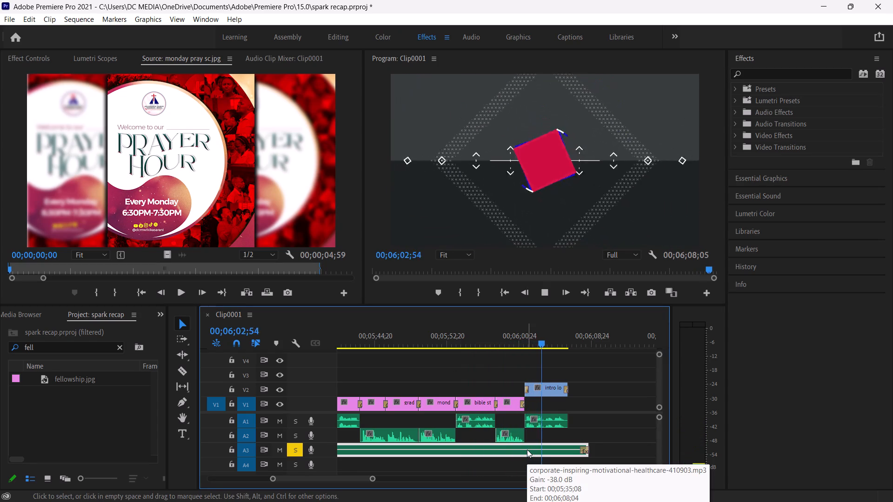
key(space)
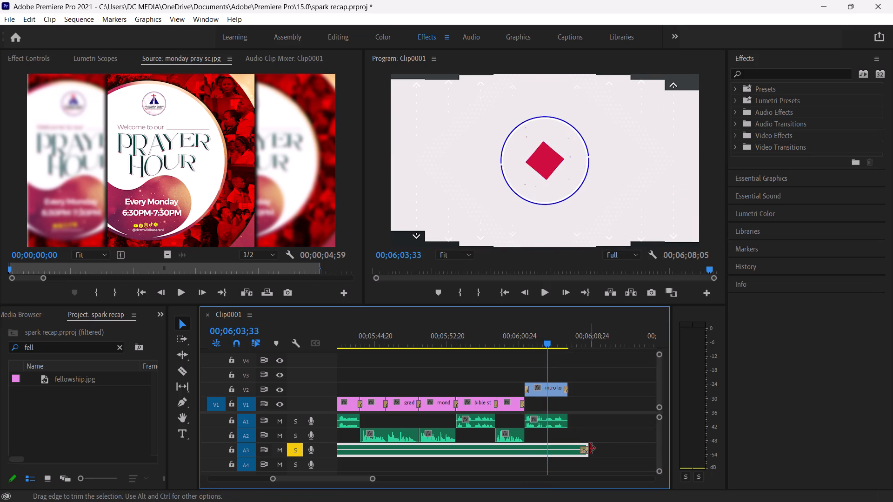
Shorten and reposition the last A3 music clip to end at about 00;06;05;48, then extend its start back to the preceding clip.
drag(586, 446, 575, 446)
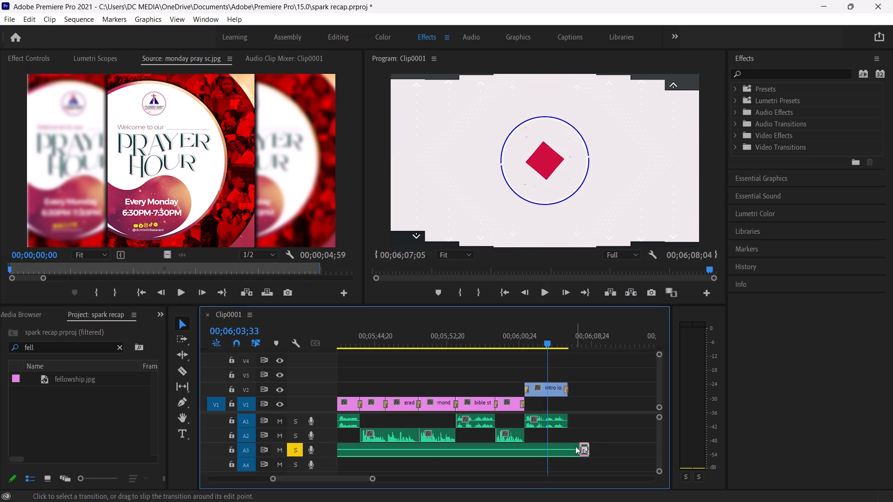
drag(587, 446, 560, 448)
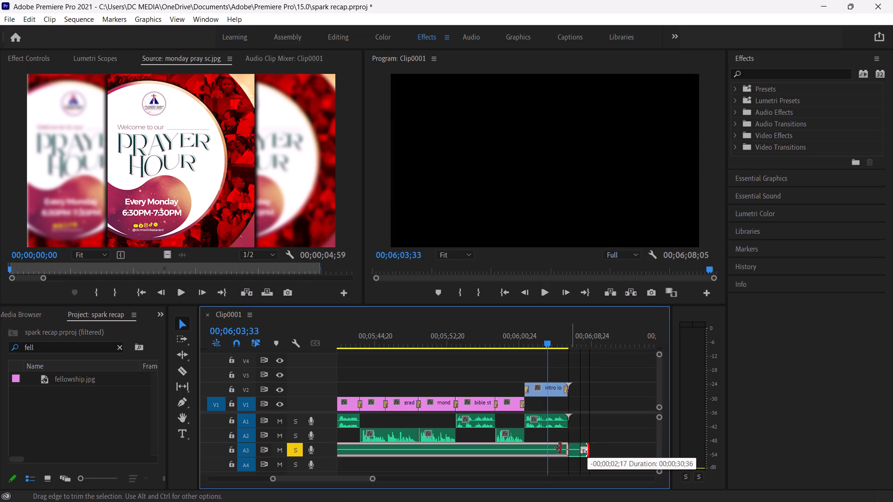
drag(560, 448, 549, 449)
drag(525, 451, 551, 448)
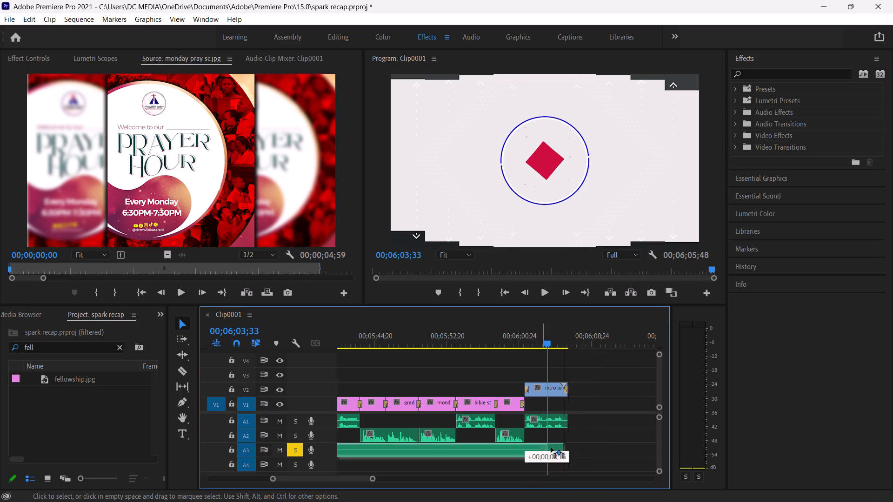
drag(551, 448, 550, 448)
scroll(495, 446, right, 1)
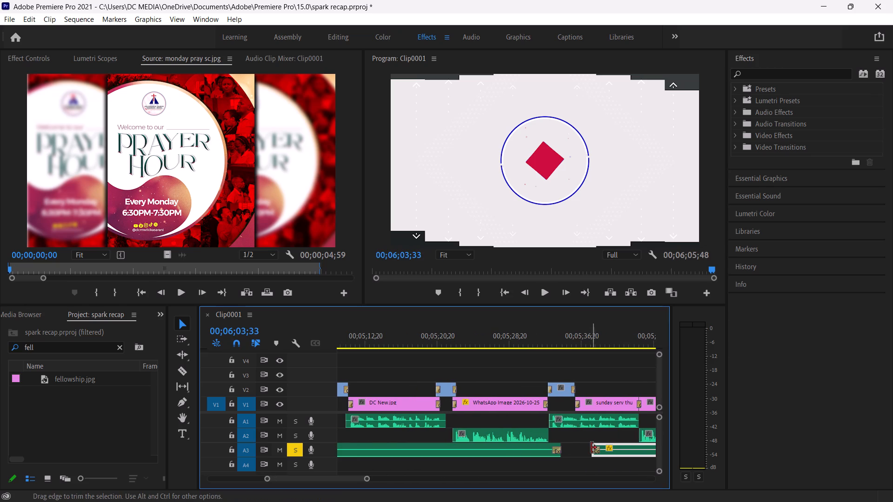
drag(593, 449, 561, 454)
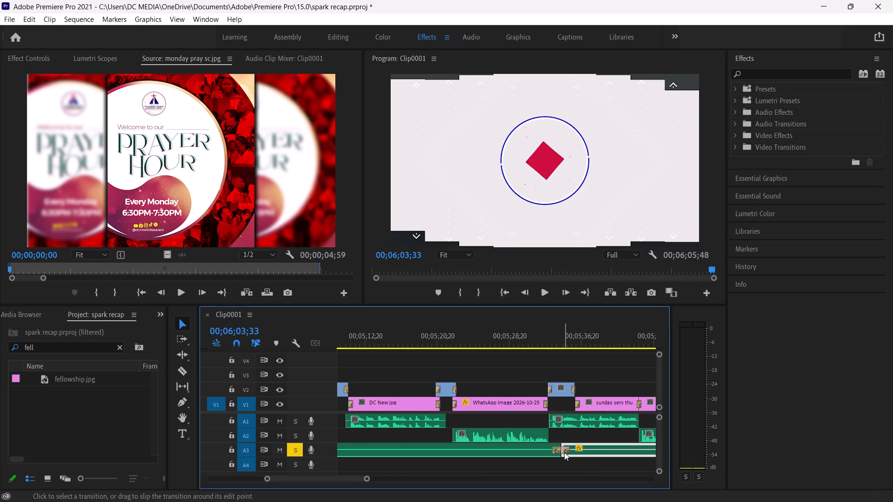
Delete the audio transitions at the A3 music joins near 00;05;34 and 00;02;56.
click(568, 451)
key(BackSpace)
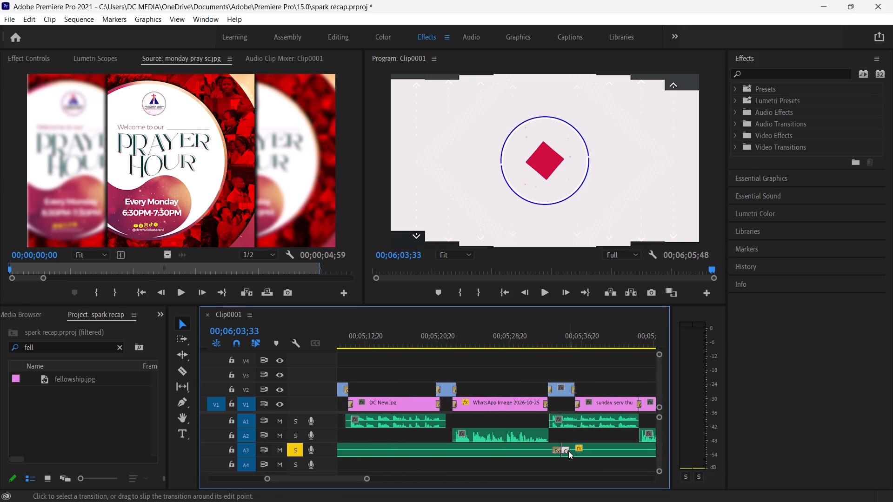
click(557, 451)
key(BackSpace)
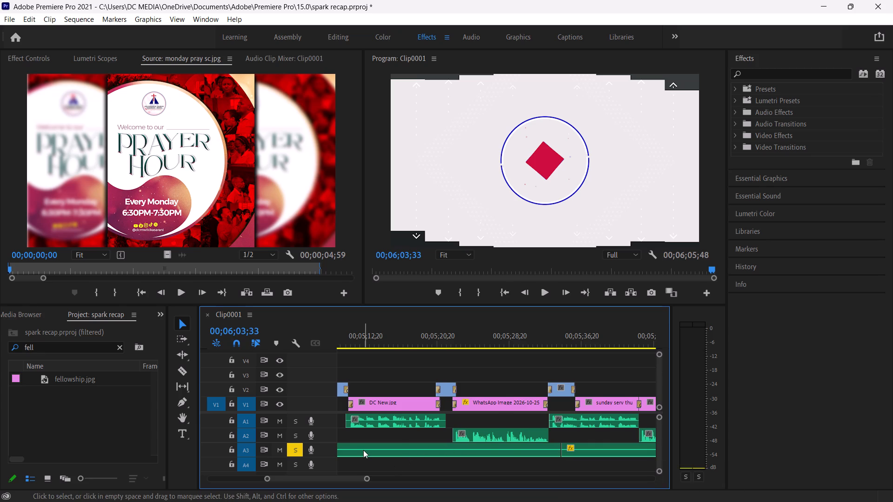
scroll(363, 450, right, 1)
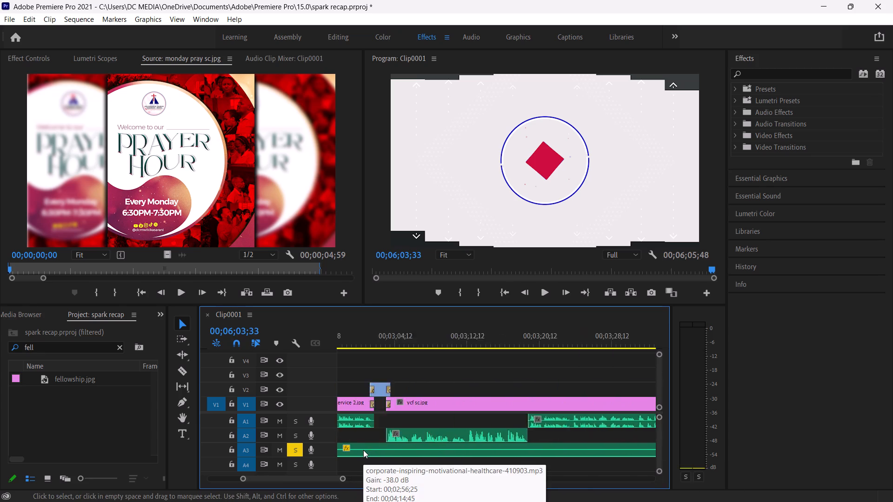
scroll(363, 450, right, 1)
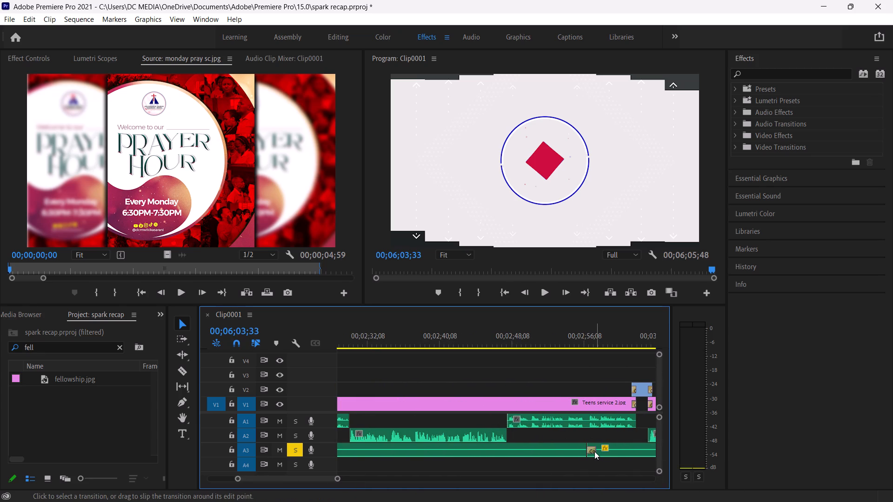
click(593, 451)
key(BackSpace)
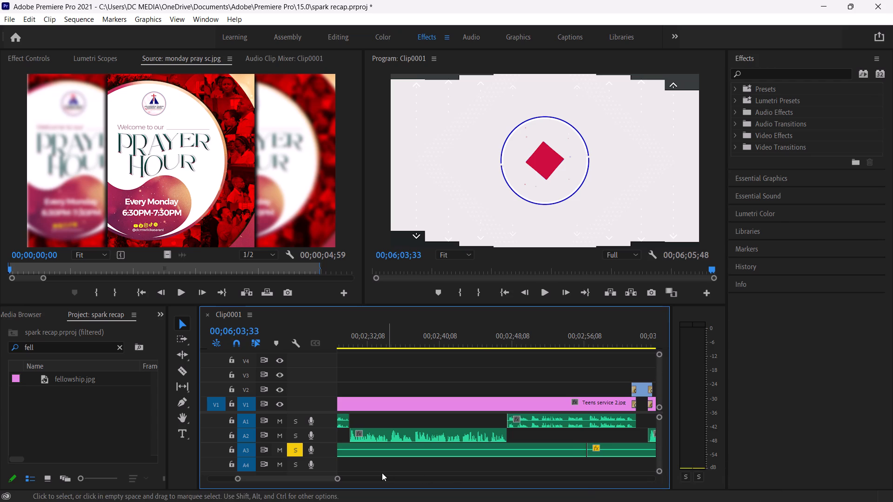
Delete the audio transition at the join between the first two A3 music clips, near 00;01;38.
drag(339, 480, 401, 482)
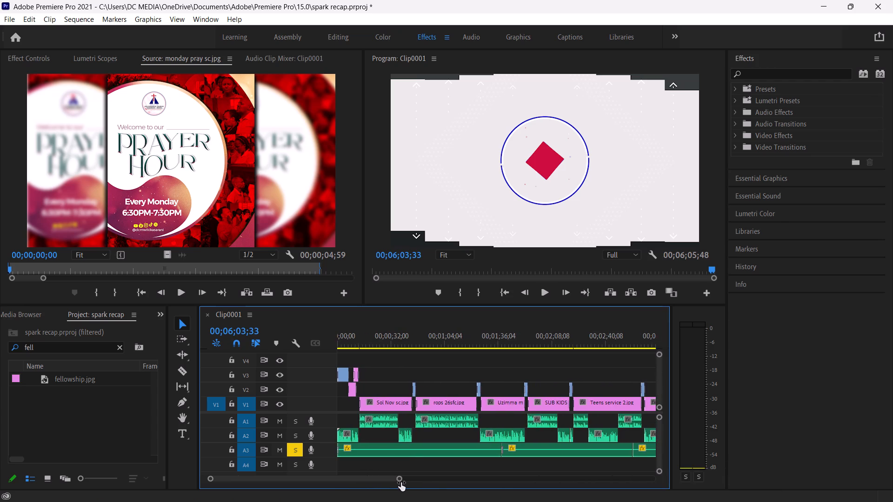
drag(401, 482, 435, 478)
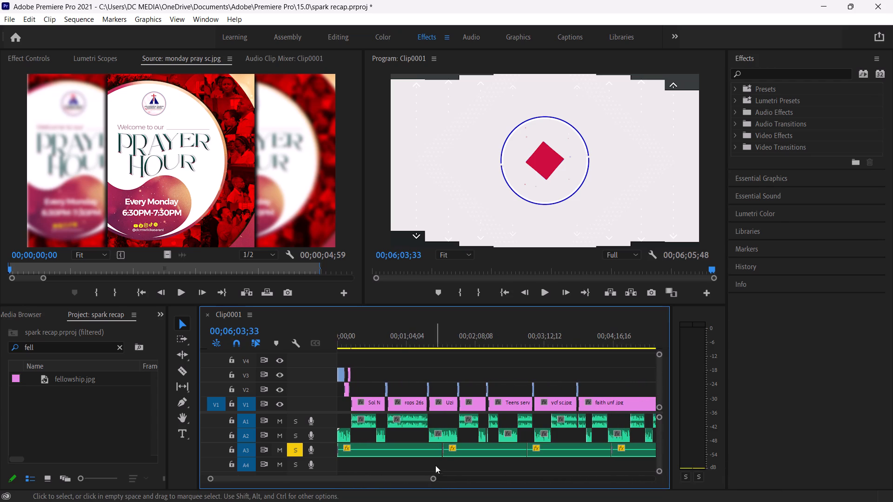
drag(445, 341, 435, 475)
drag(433, 481, 373, 482)
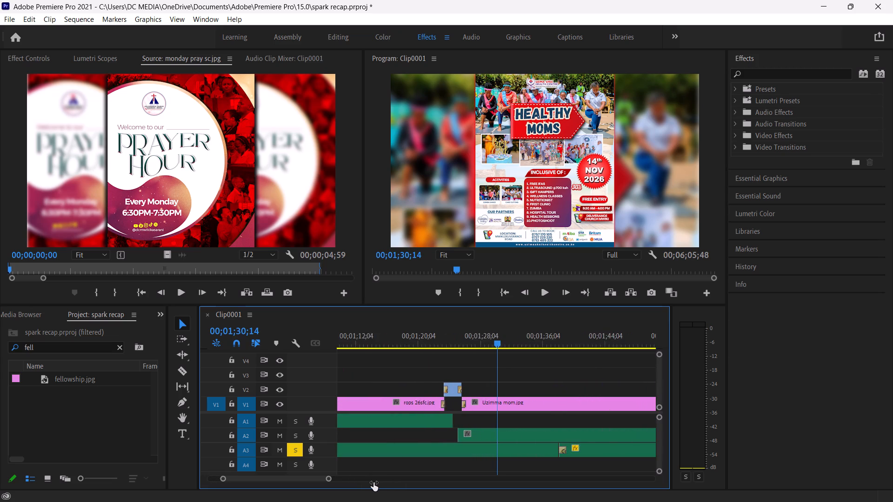
drag(373, 482, 372, 482)
click(570, 452)
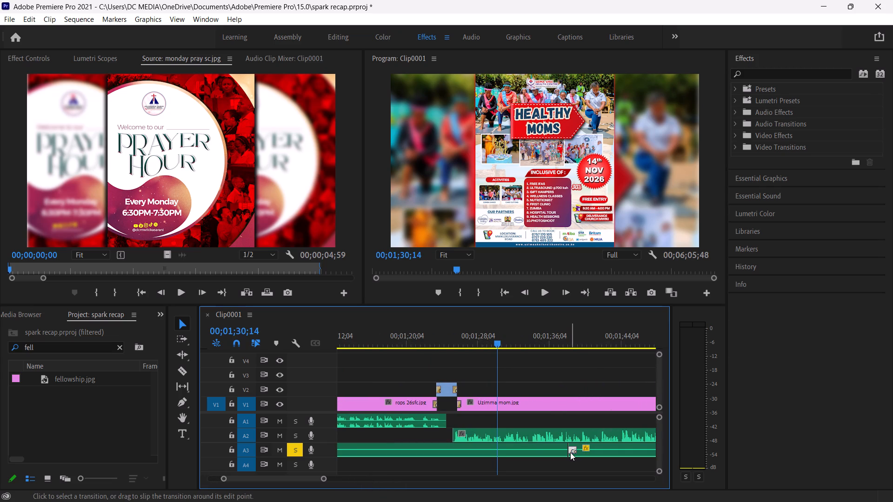
key(BackSpace)
Look over the A3 music clips and their joins along the whole sequence.
scroll(570, 452, right, 5)
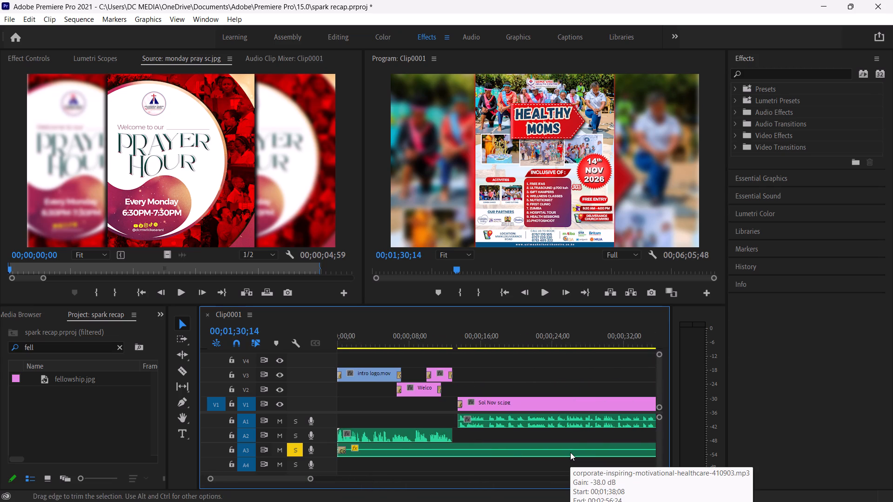
scroll(544, 459, left, 6)
scroll(544, 459, right, 1)
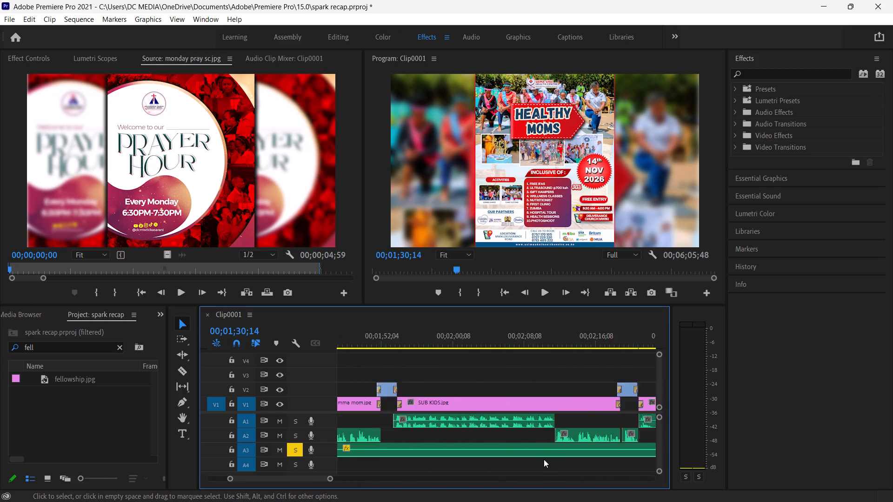
scroll(544, 459, right, 2)
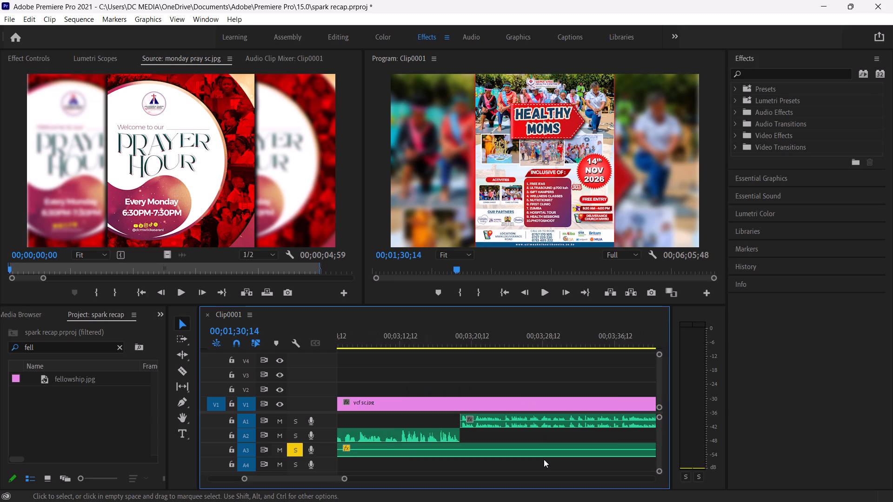
scroll(544, 459, right, 3)
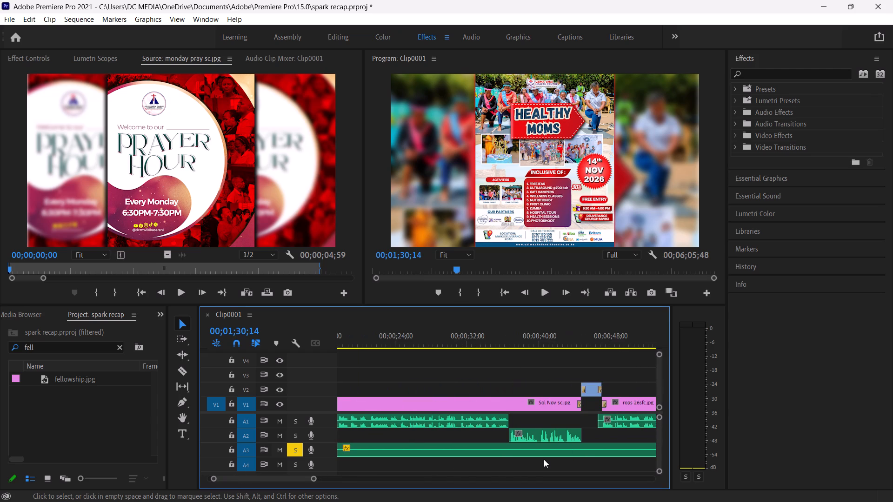
drag(313, 480, 389, 477)
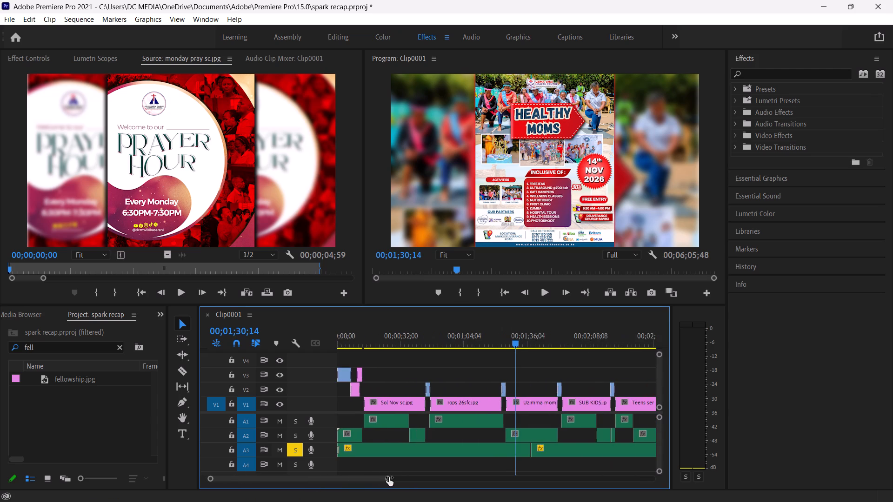
drag(389, 477, 390, 477)
drag(366, 476, 322, 477)
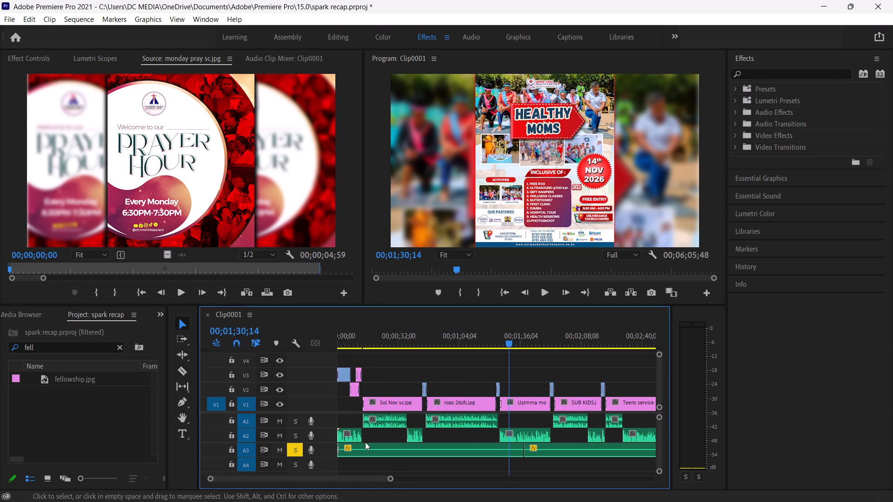
Play the sequence from the beginning, turn off solo on A3, and replay from the start with all audio tracks.
drag(342, 339, 297, 355)
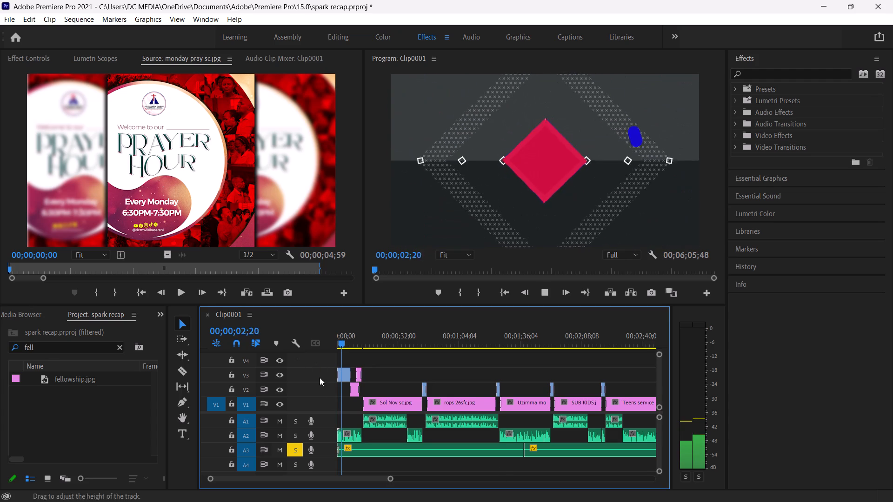
click(291, 449)
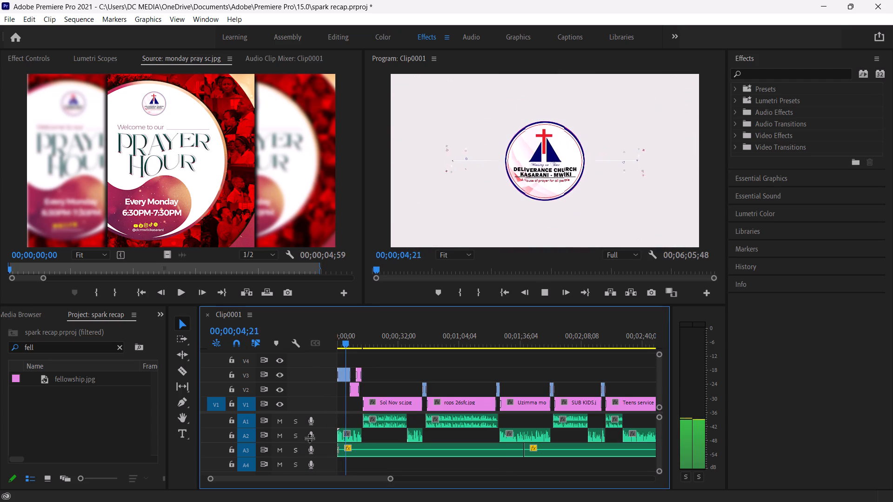
drag(346, 340, 320, 347)
key(space)
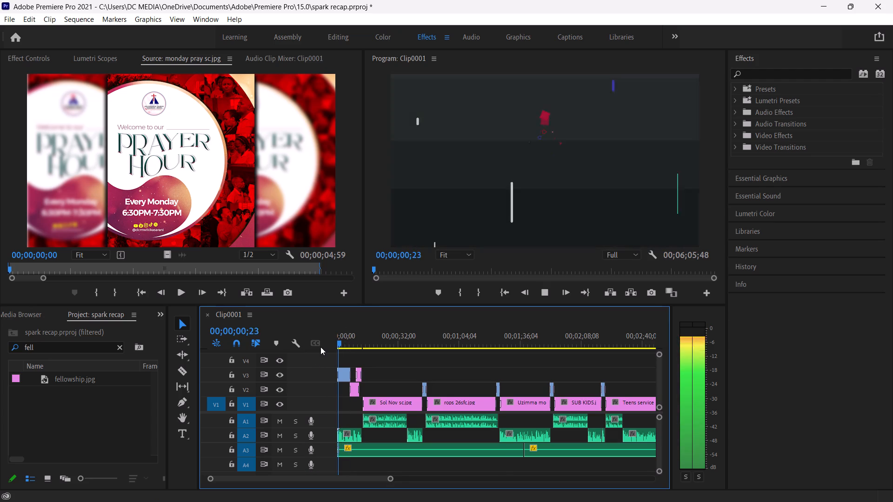
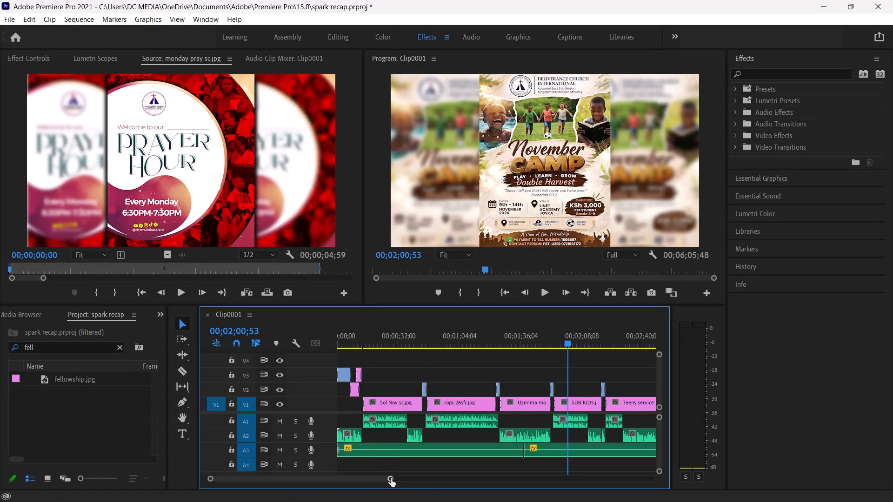
Adjust the audio gain of all voice clips on track A1 by -3 dB.
drag(391, 478, 485, 485)
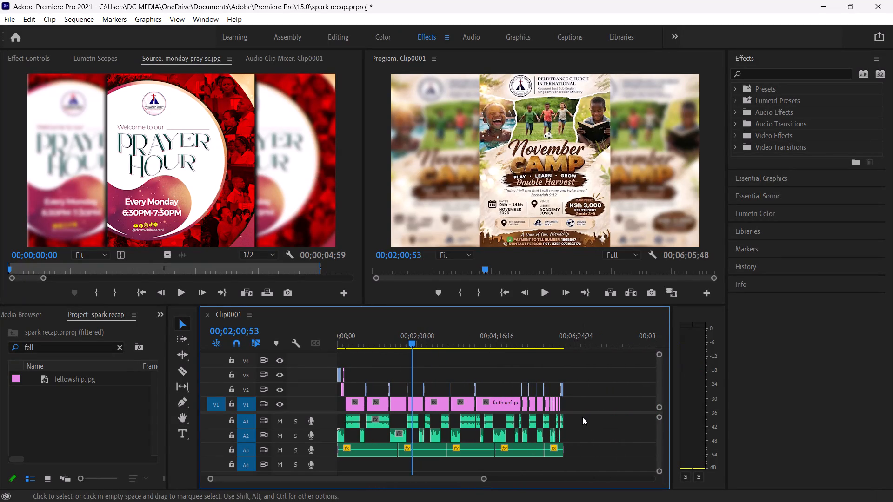
drag(582, 417, 348, 420)
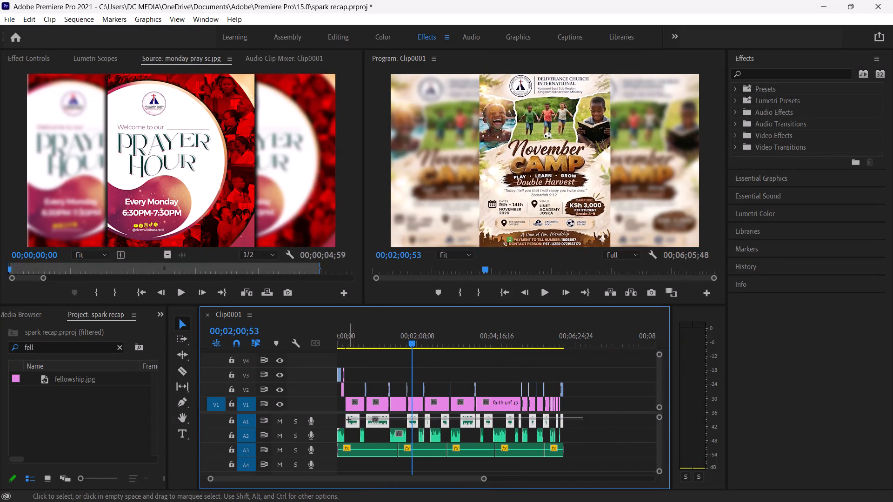
drag(348, 420, 348, 420)
right_click(383, 419)
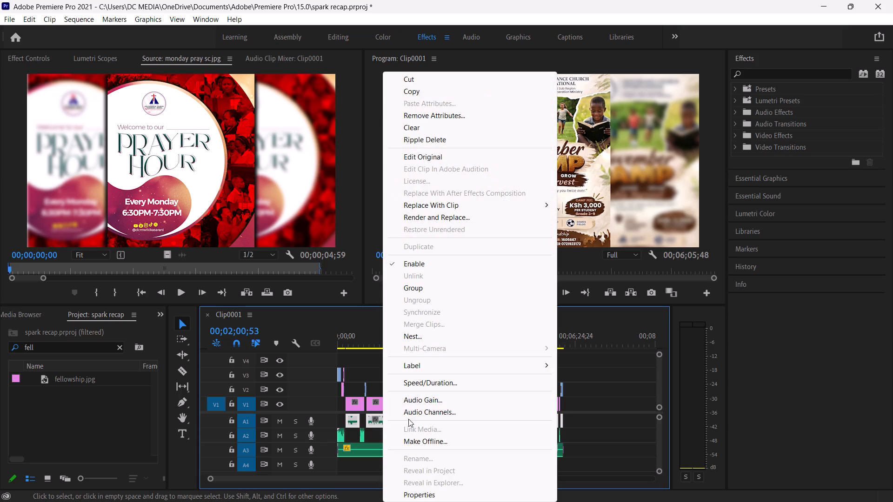
click(447, 399)
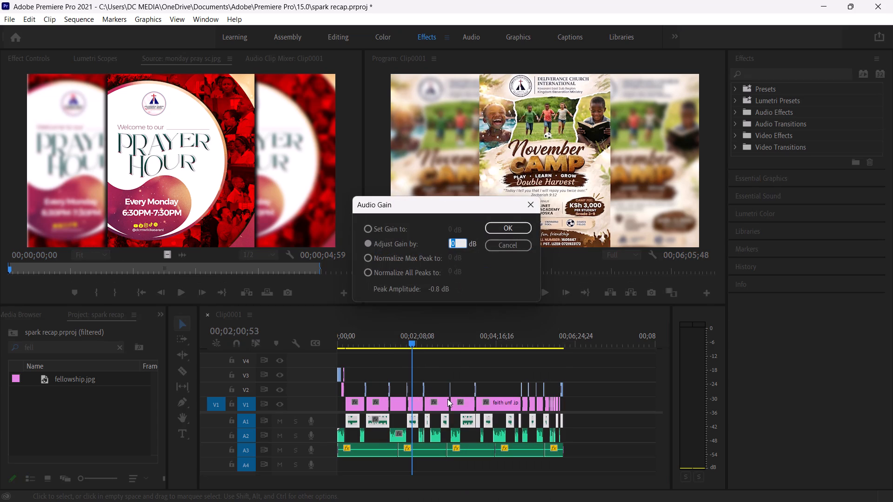
text(-3)
key(Return)
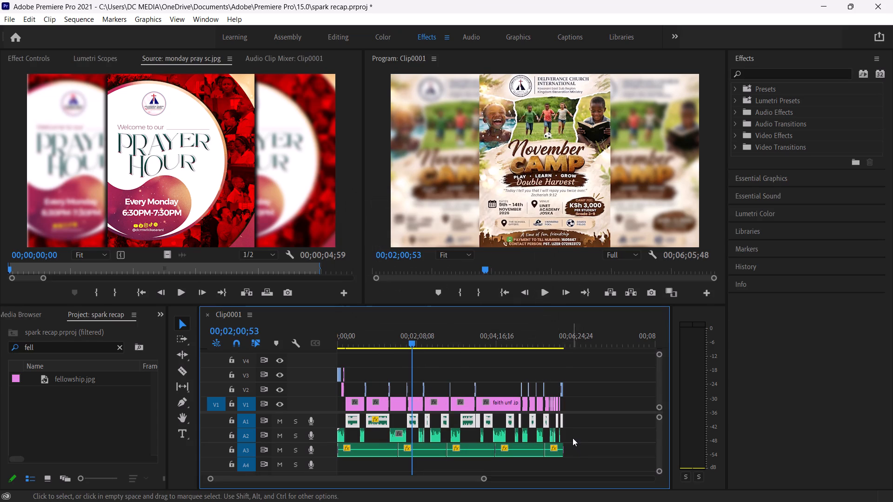
Adjust the audio gain of all voice clips on track A2 by -3 dB.
drag(574, 434, 342, 438)
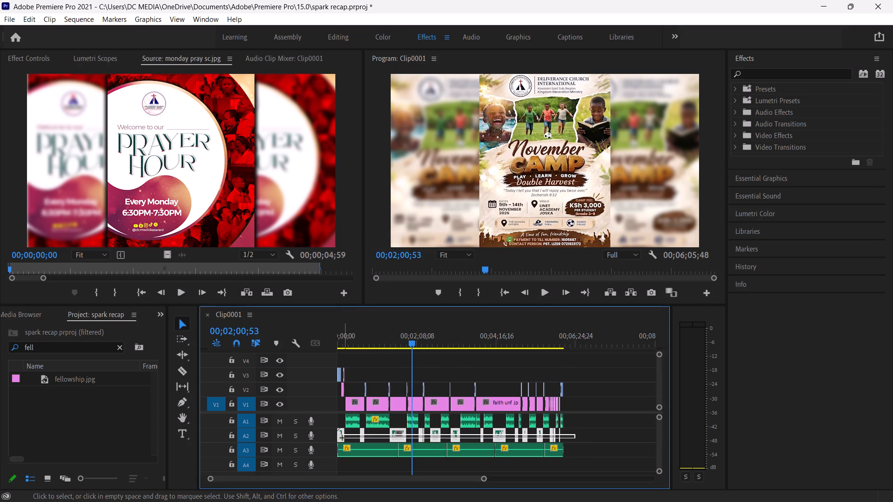
drag(342, 438, 335, 438)
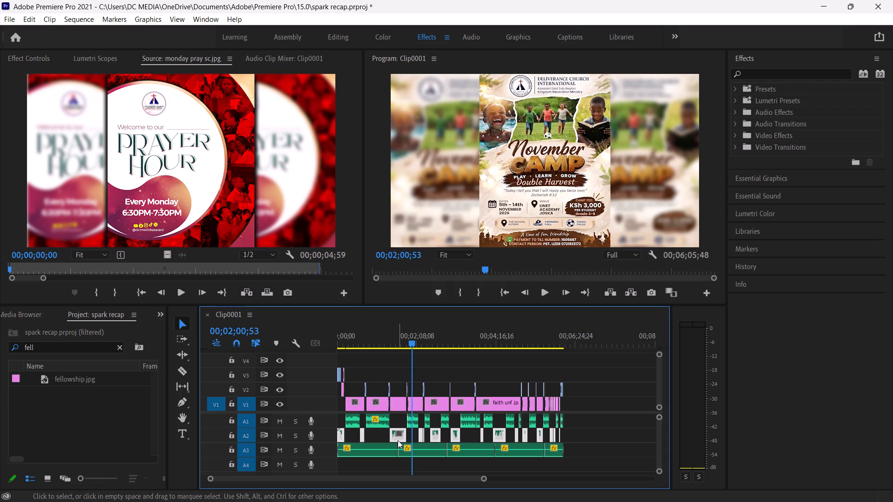
right_click(398, 440)
click(457, 342)
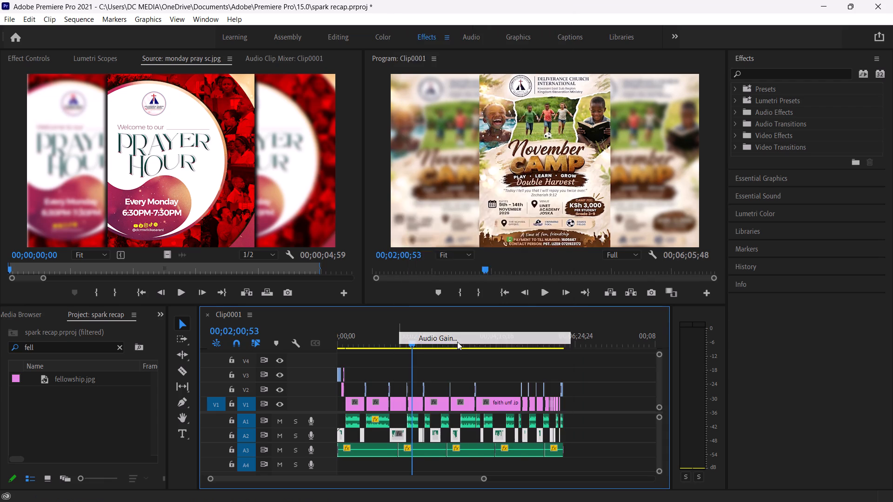
text(-3)
key(Return)
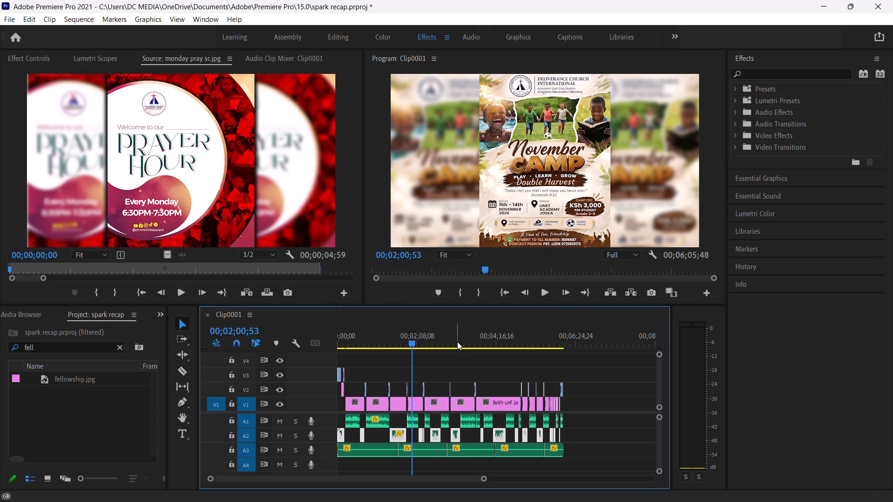
Play the sequence from 00;02;00;53 to check the voice levels against the background music.
key(space)
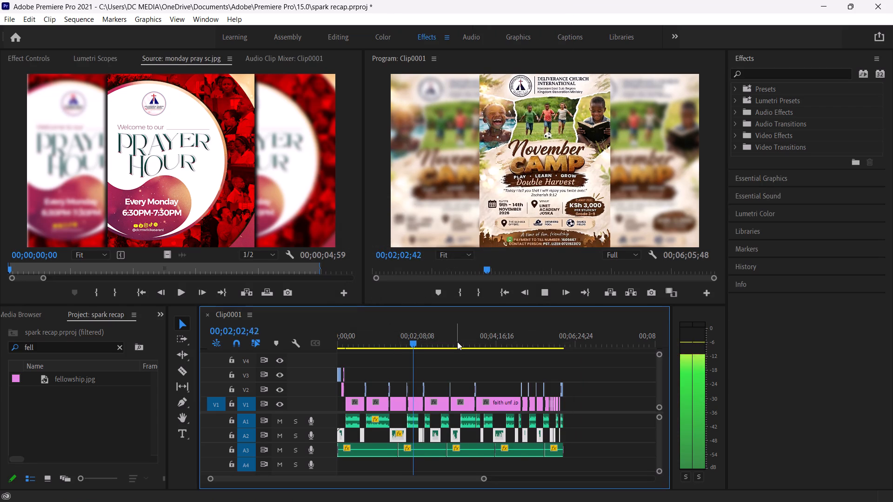
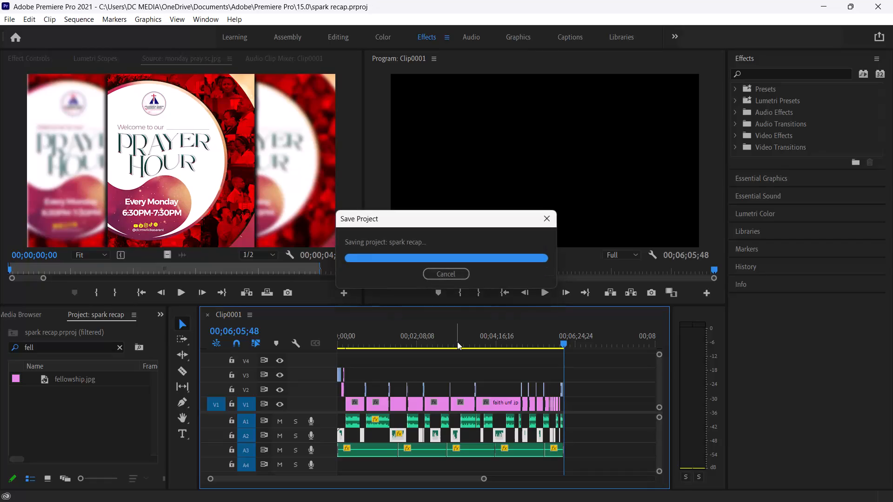
Play the first moments of the sequence and save the spark recap project.
key(space)
key(space)
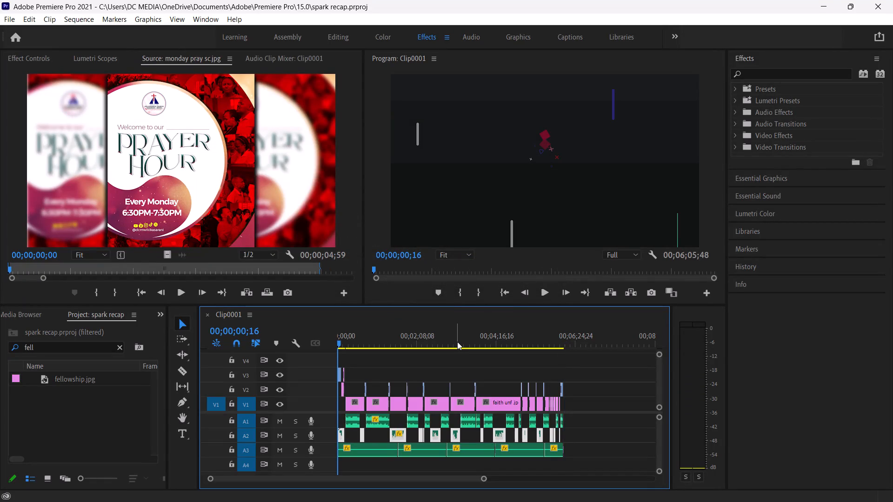
key(ctrl+s)
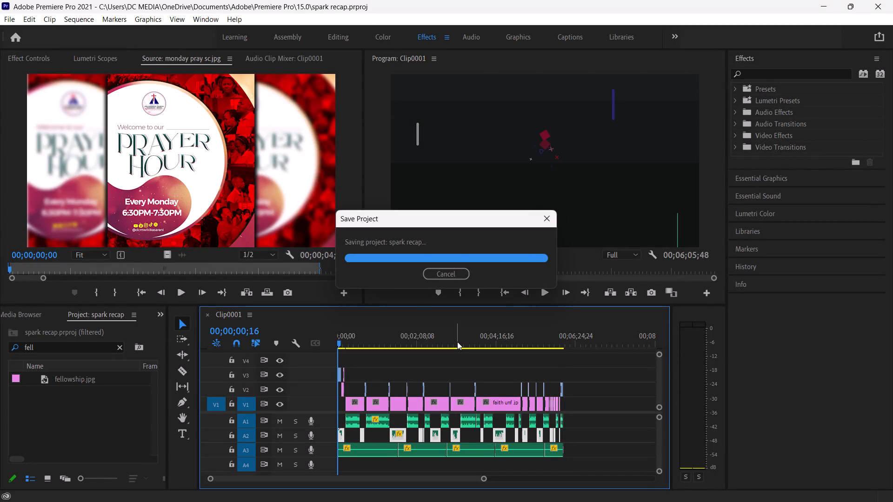
Open the export settings for the Clip0001 sequence and scrub the output preview to the end at 00;06;05;48.
key(ctrl+m)
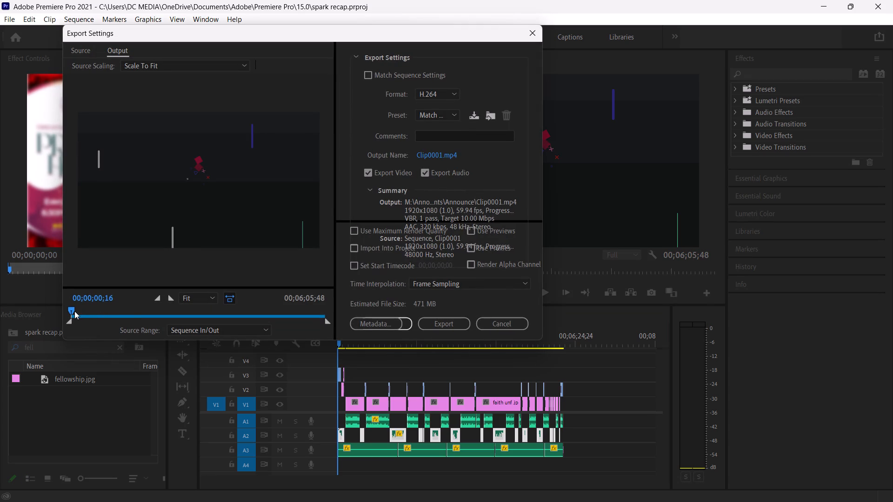
drag(73, 311, 290, 311)
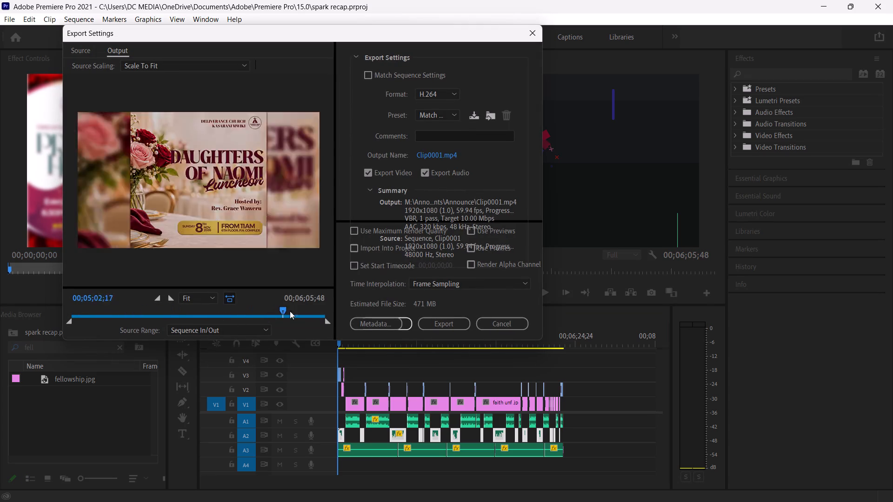
drag(290, 311, 347, 313)
Name the export file "Announce 1st Nov 26.mp4" in the Announce folder, reusing the existing 11th Oct file name as a base.
click(427, 159)
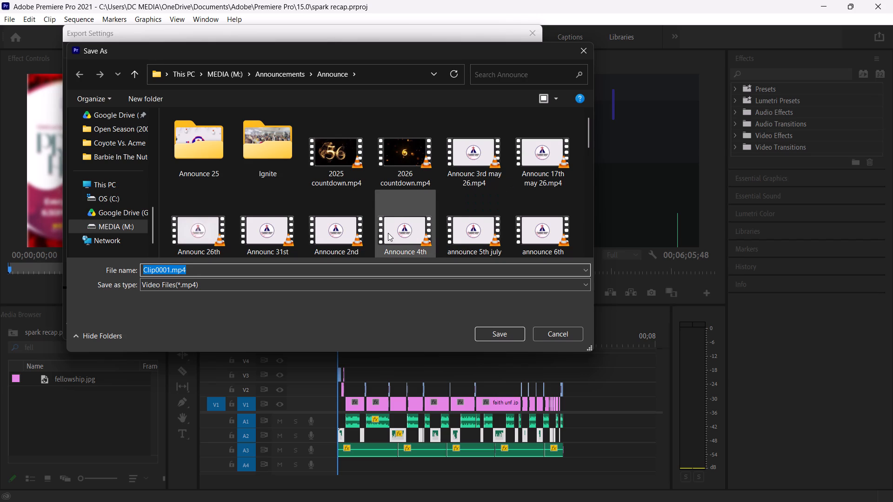
scroll(388, 233, down, 2)
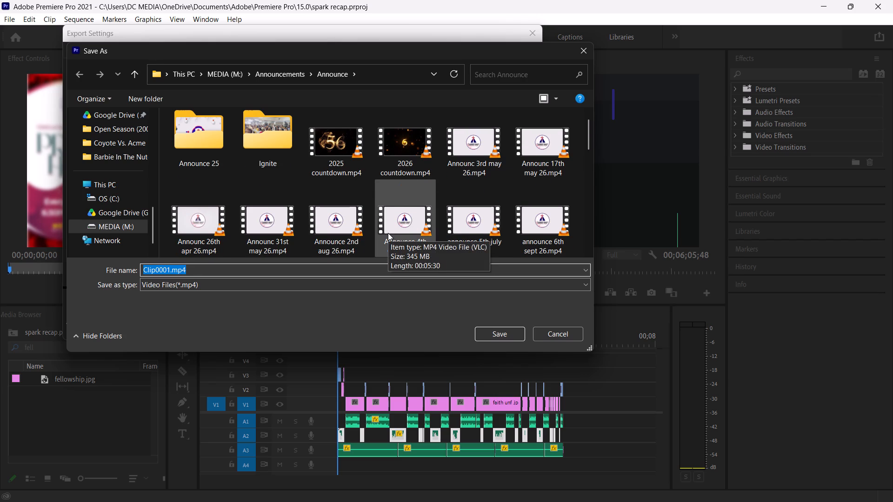
scroll(388, 233, down, 1)
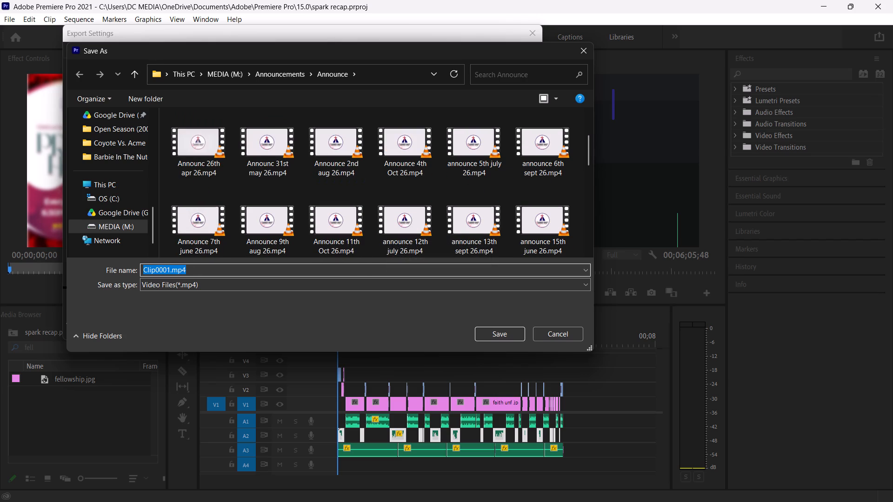
click(340, 227)
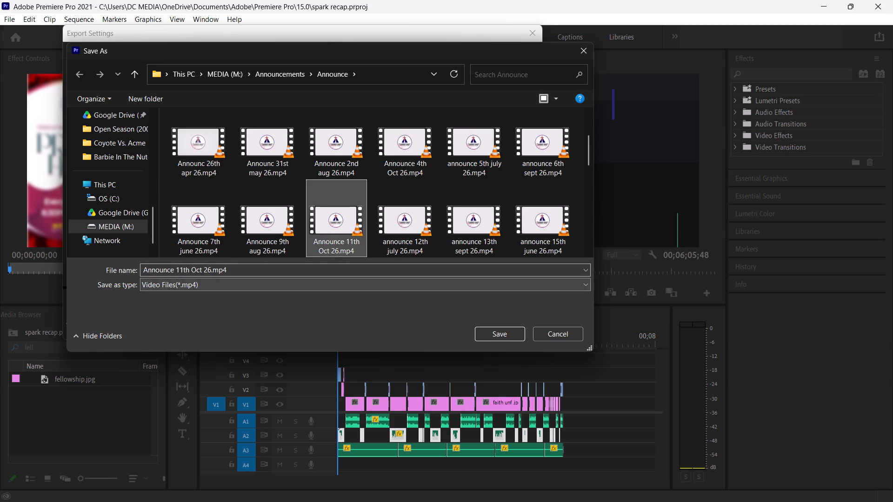
click(200, 271)
click(200, 271)
drag(200, 271, 180, 273)
text(st)
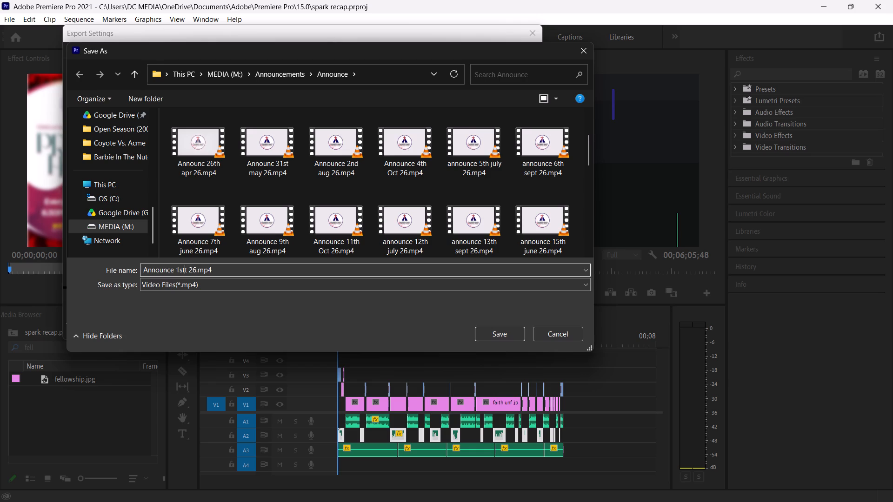
key(Delete)
key(space)
text(Nov)
key(Return)
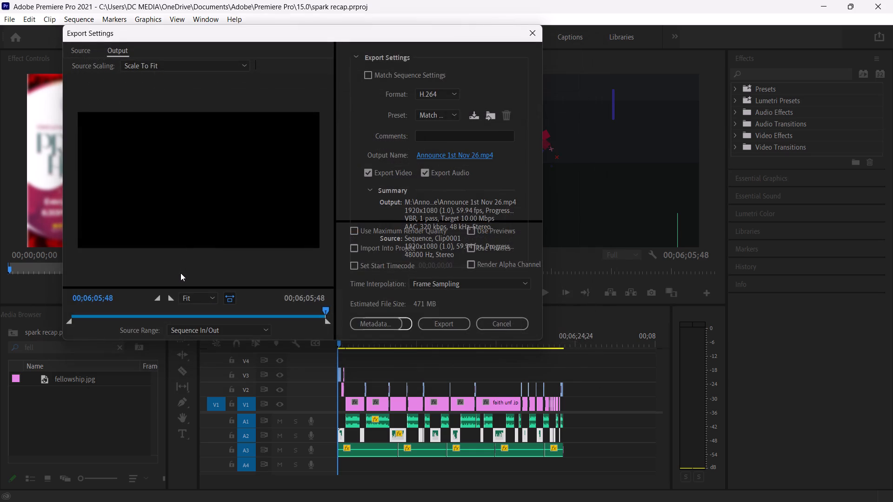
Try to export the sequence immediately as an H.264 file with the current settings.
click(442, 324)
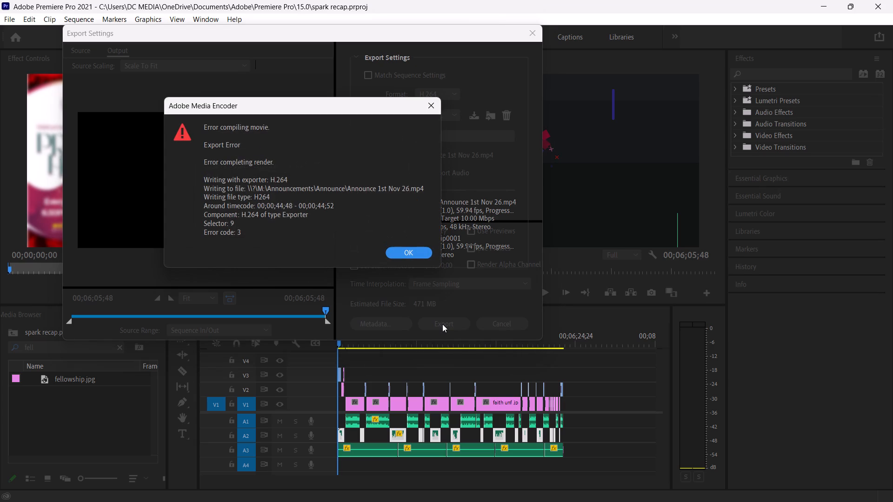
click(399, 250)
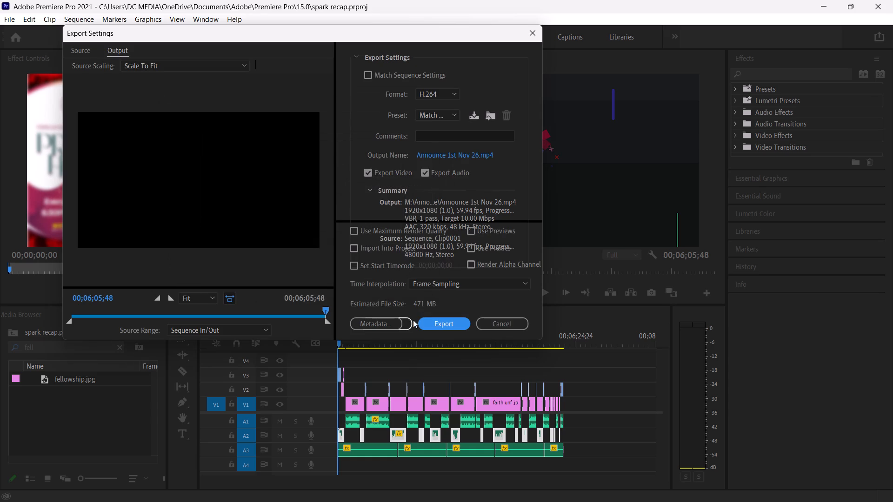
Send the Announce 1st Nov 26.mp4 export to the Adobe Media Encoder queue.
click(405, 326)
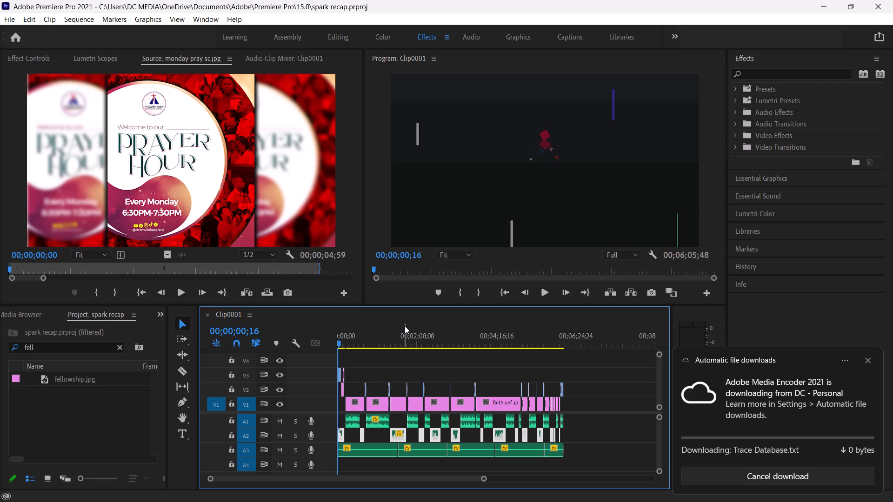
Cancel the automatic file download for Adobe Media Encoder 2021.
click(742, 472)
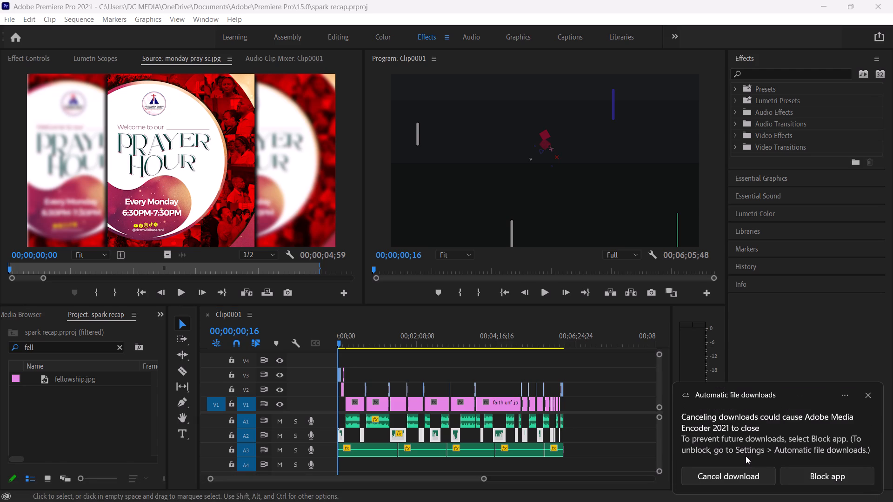
click(739, 472)
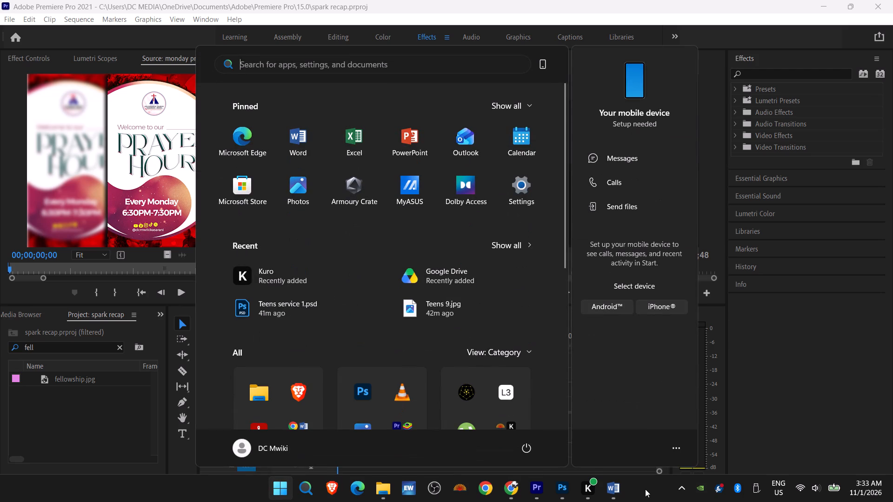
Find Adobe Media Encoder 2021 with the system search for "med" and launch it.
key(m)
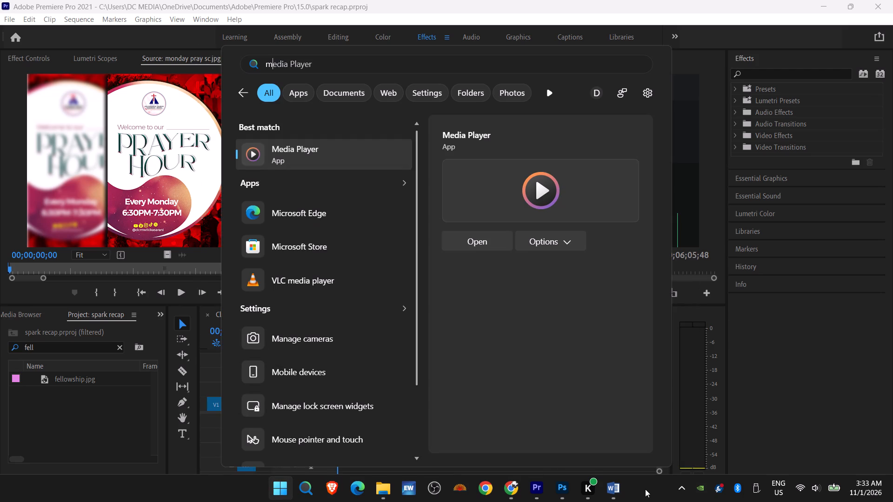
text(ed)
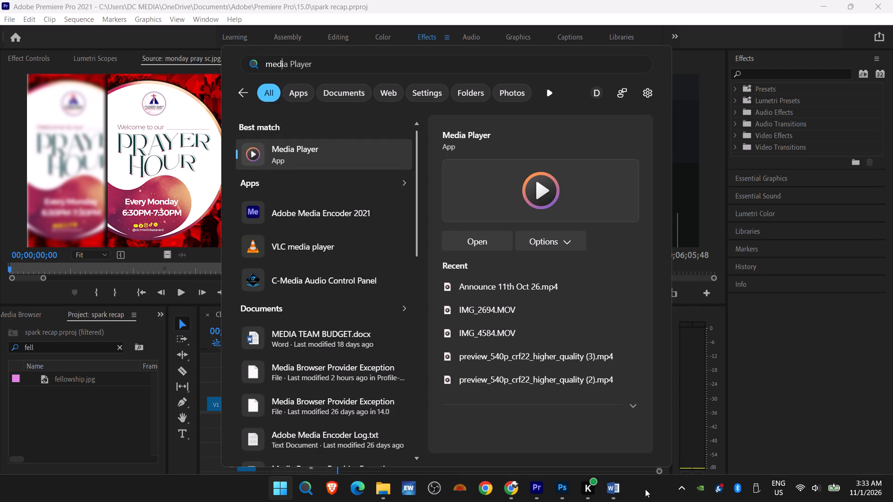
click(367, 215)
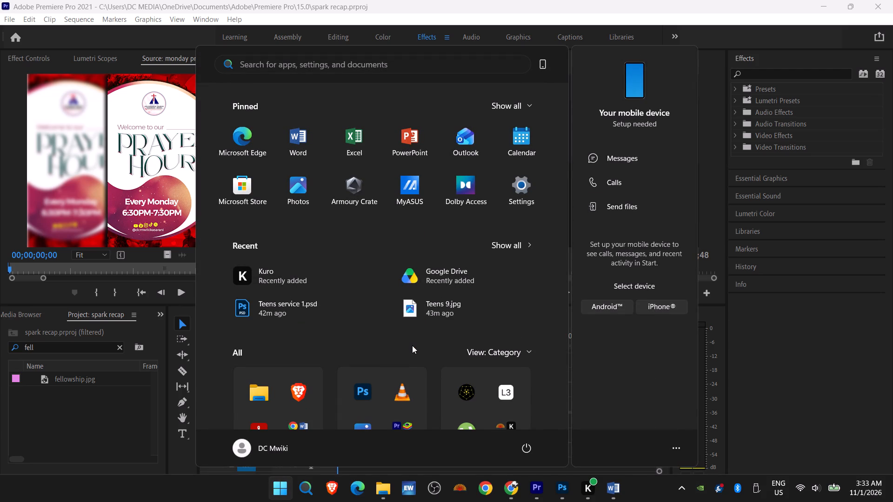
text(med)
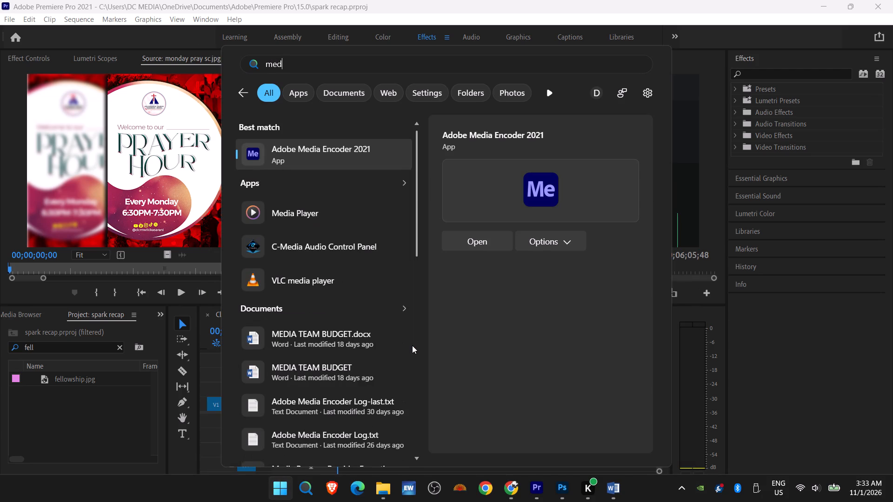
key(Return)
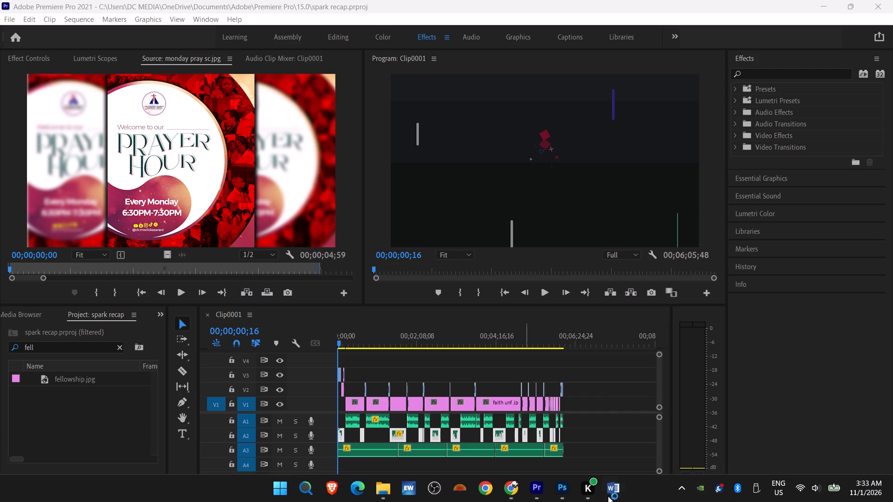
Switch to Word and close the document 31 Oct announcements (1).docx.
click(608, 496)
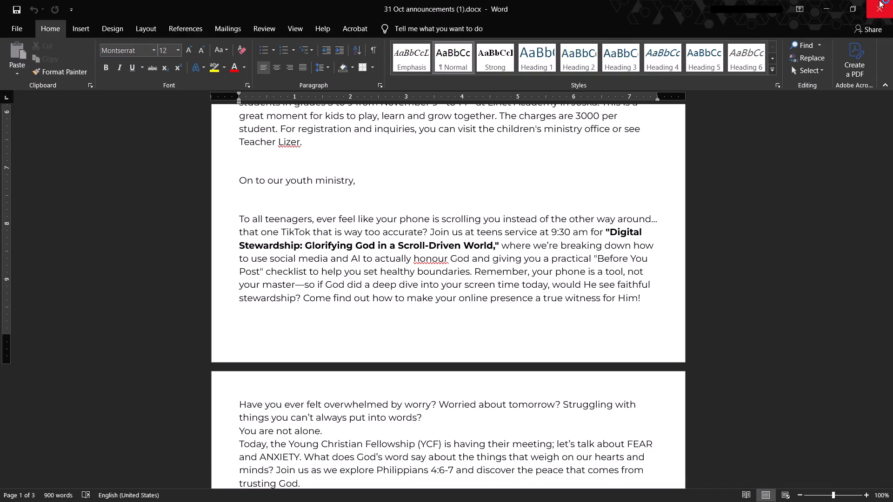
click(873, 5)
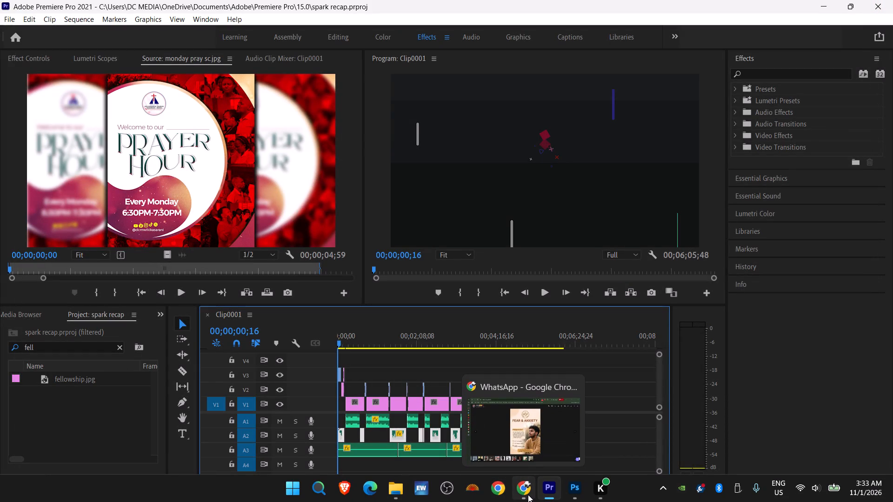
Switch to Photoshop and quit it, saving Teens service 1.psd and discarding the changes to Untitled-1.
click(573, 494)
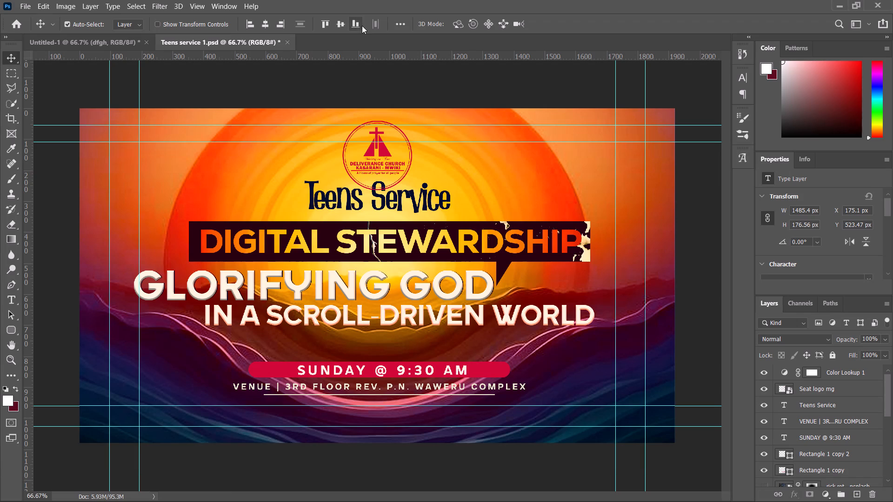
click(873, 0)
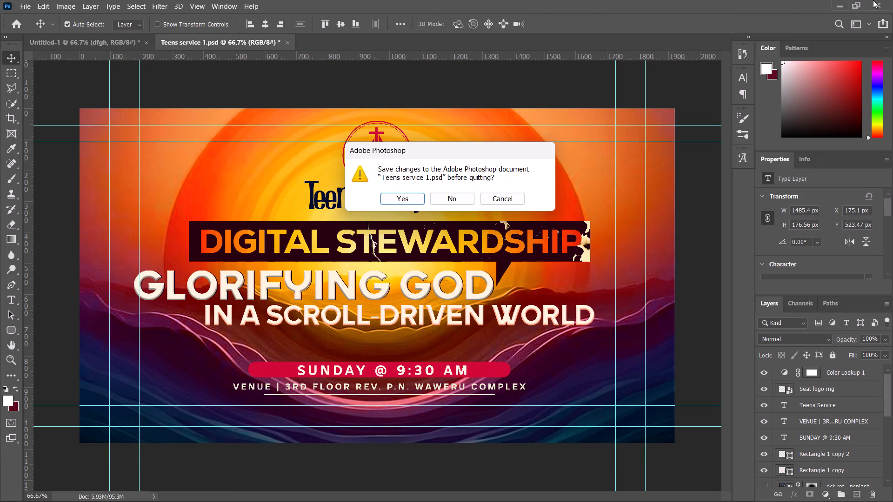
click(415, 197)
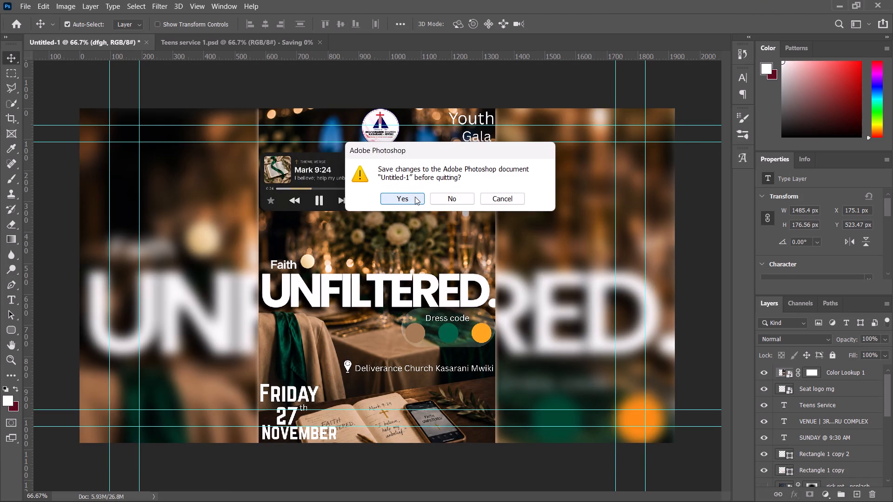
click(443, 200)
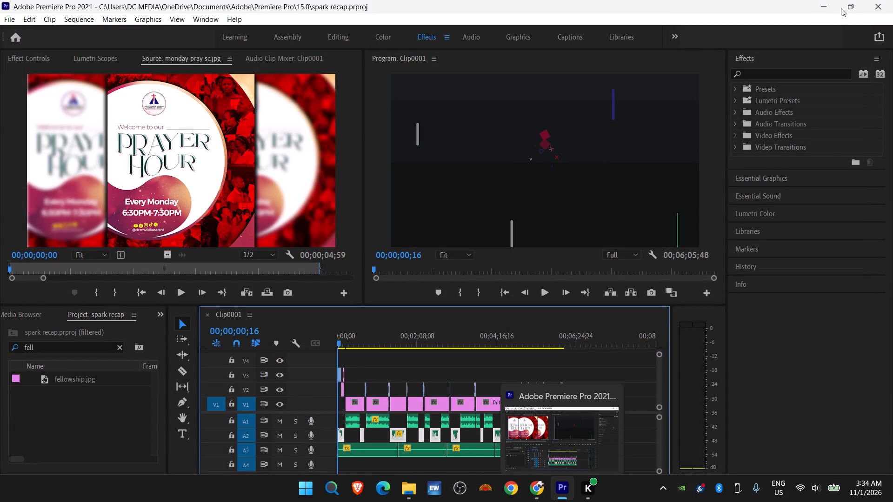
Close Premiere Pro and relaunch Adobe Premiere Pro 2021 through the system search for "pre".
click(877, 2)
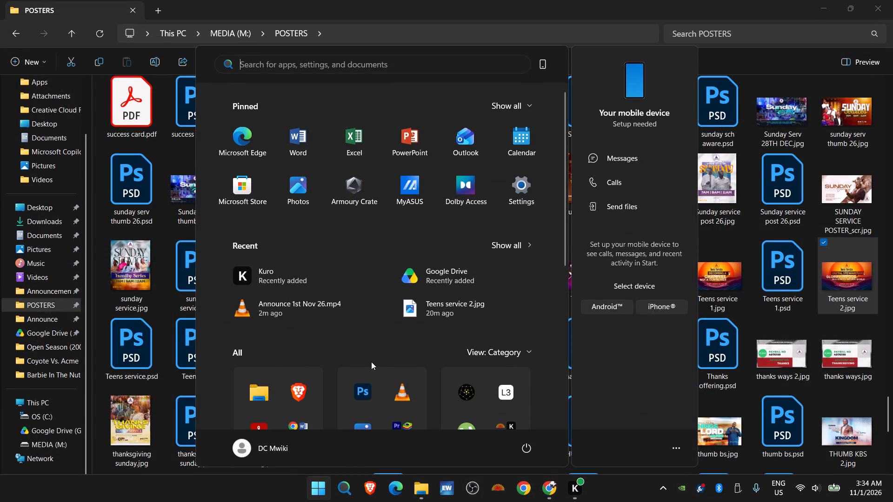
text(pre)
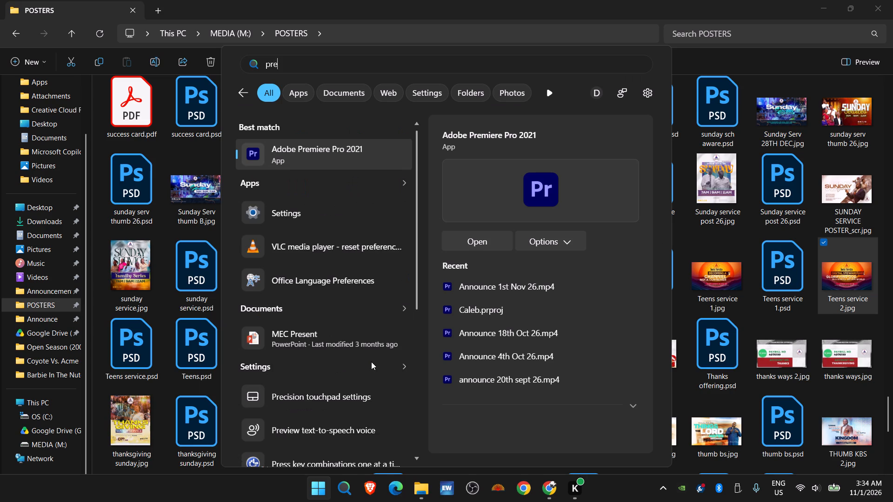
key(Return)
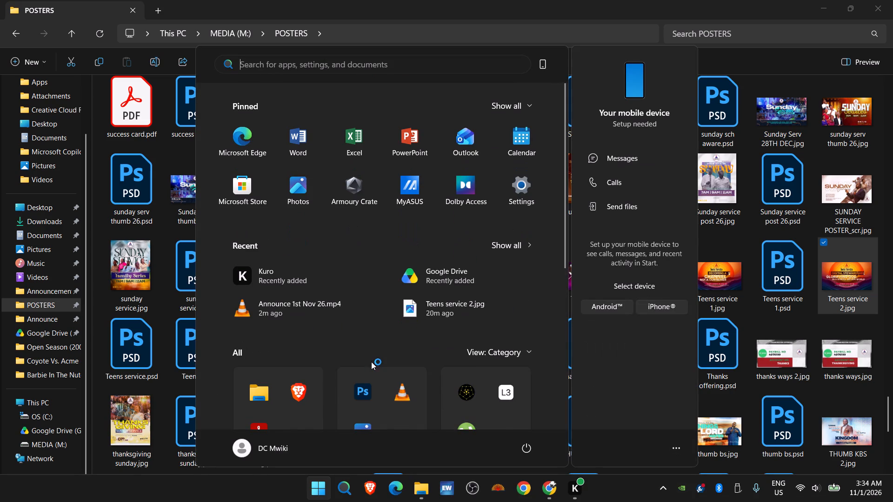
Launch Adobe Media Encoder 2021 again through the system search for "med".
text(med)
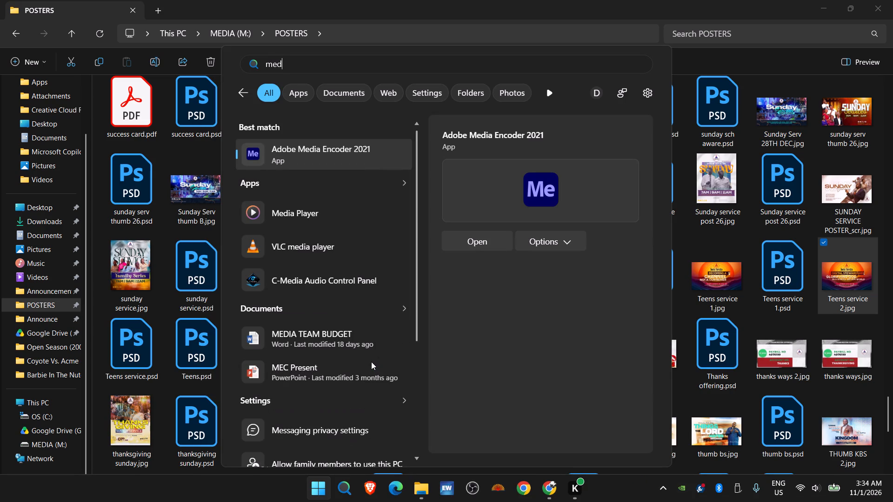
key(Return)
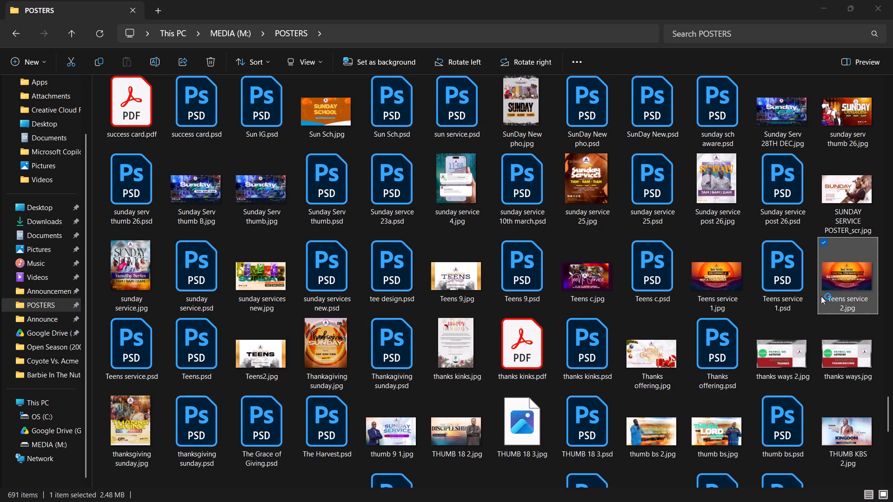